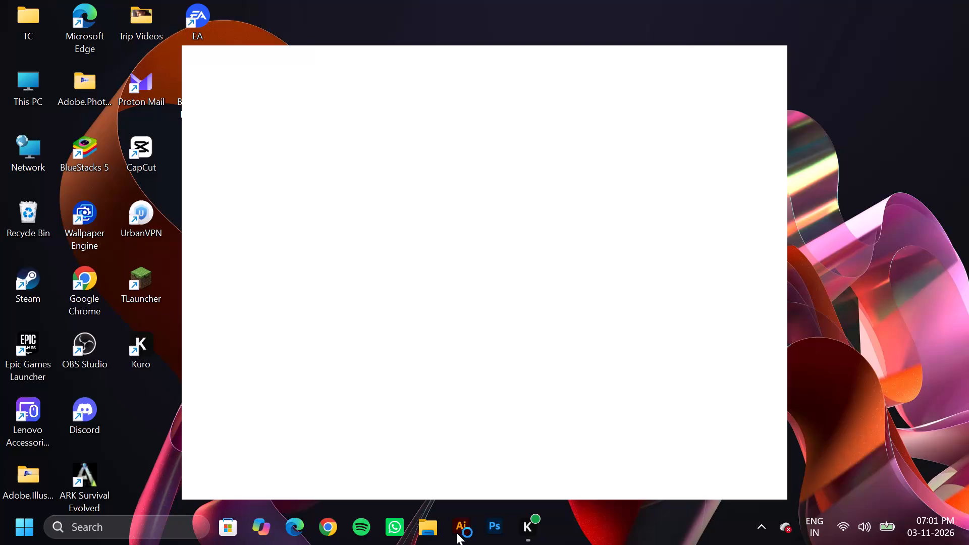
Launch Illustrator and open the recent file 1.ai containing the cartoon boy tracing.
{"action": "left_click", "coordinate": [456, 532]}
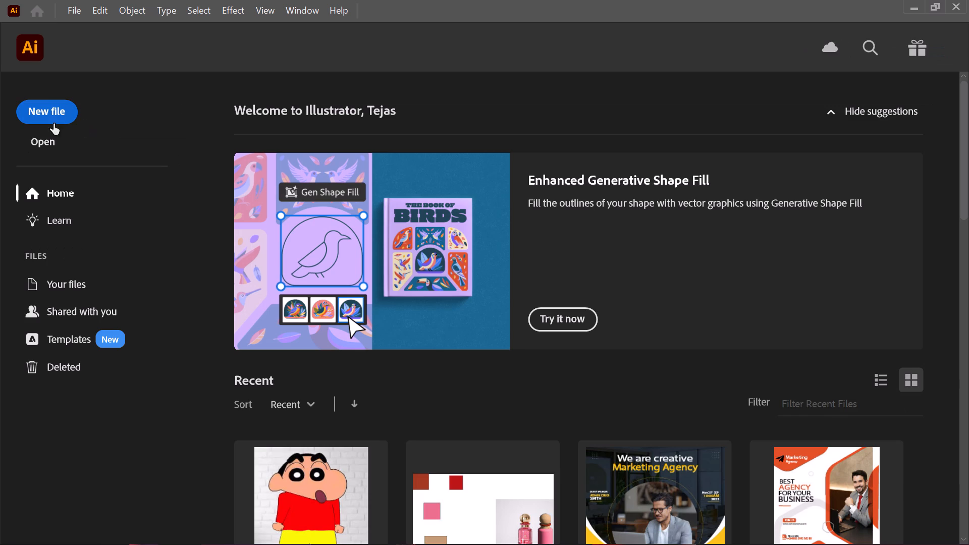
{"action": "left_click", "coordinate": [35, 112]}
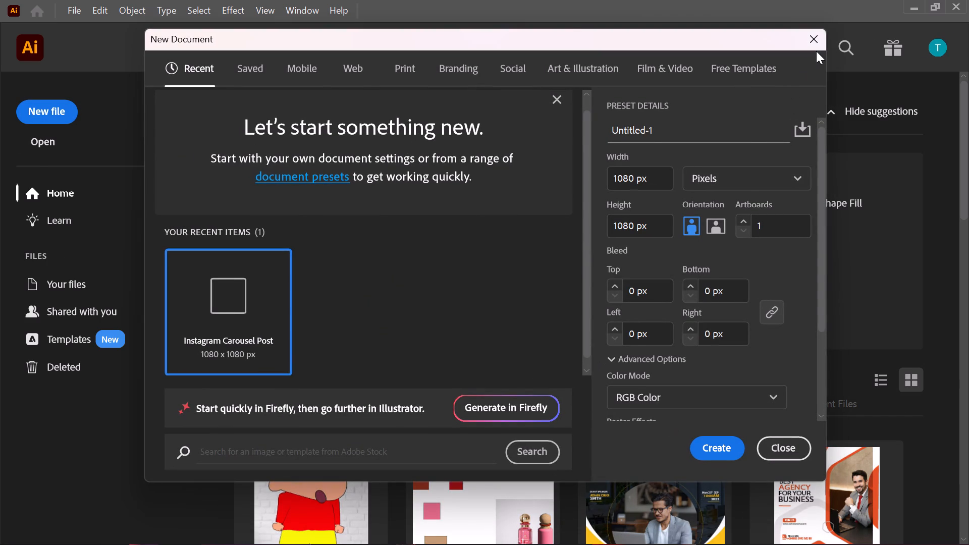
{"action": "left_click", "coordinate": [816, 36]}
{"action": "scroll", "coordinate": [407, 427], "scroll_direction": "down", "scroll_amount": 4}
{"action": "scroll", "coordinate": [344, 189], "scroll_direction": "up", "scroll_amount": 3}
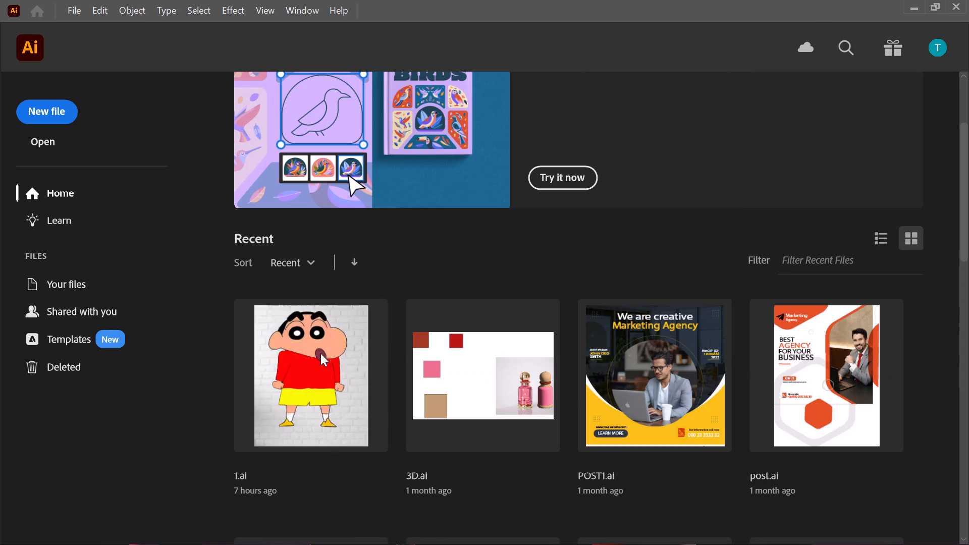
{"action": "left_click", "coordinate": [316, 375]}
{"action": "double_click", "coordinate": [313, 375]}
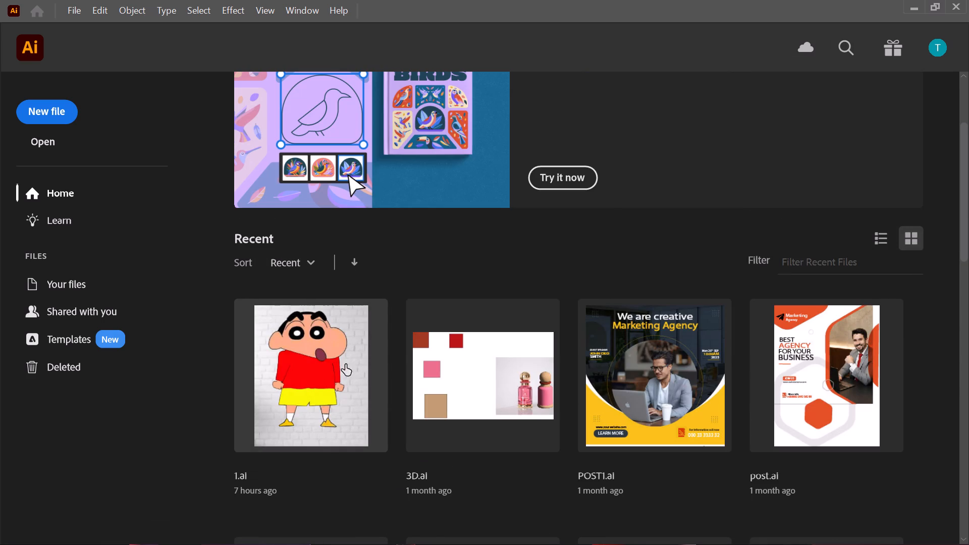
{"action": "scroll", "coordinate": [666, 305], "scroll_direction": "up", "scroll_amount": 2}
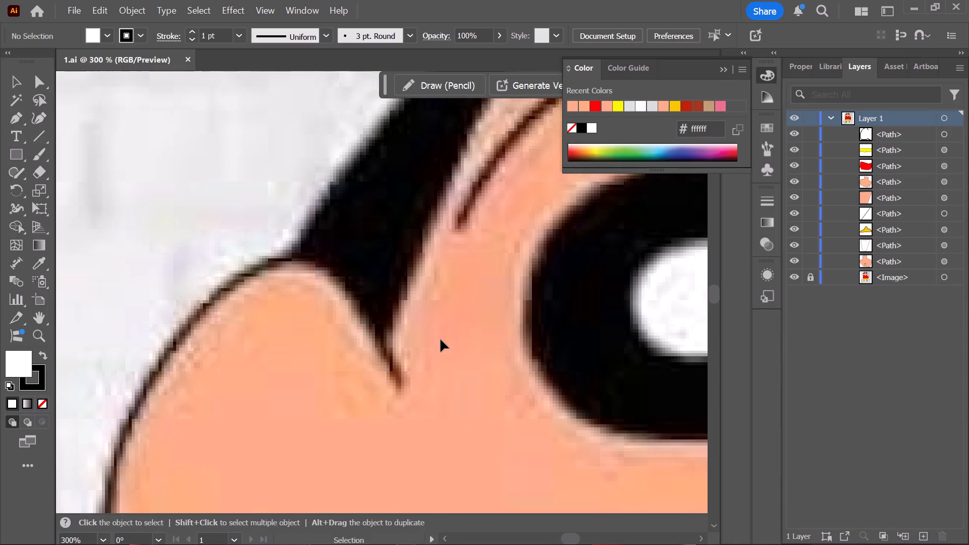
Examine the cartoon boy tracing from the ear close-up out to the whole figure on the artboard.
{"action": "scroll", "coordinate": [441, 340], "scroll_direction": "down", "scroll_amount": 7}
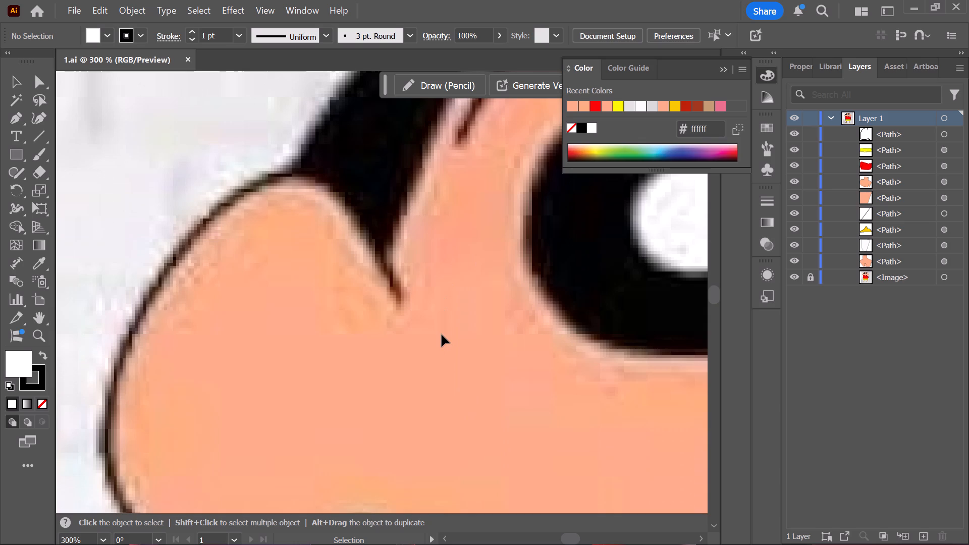
{"action": "scroll", "coordinate": [385, 325], "scroll_direction": "down", "scroll_amount": 3}
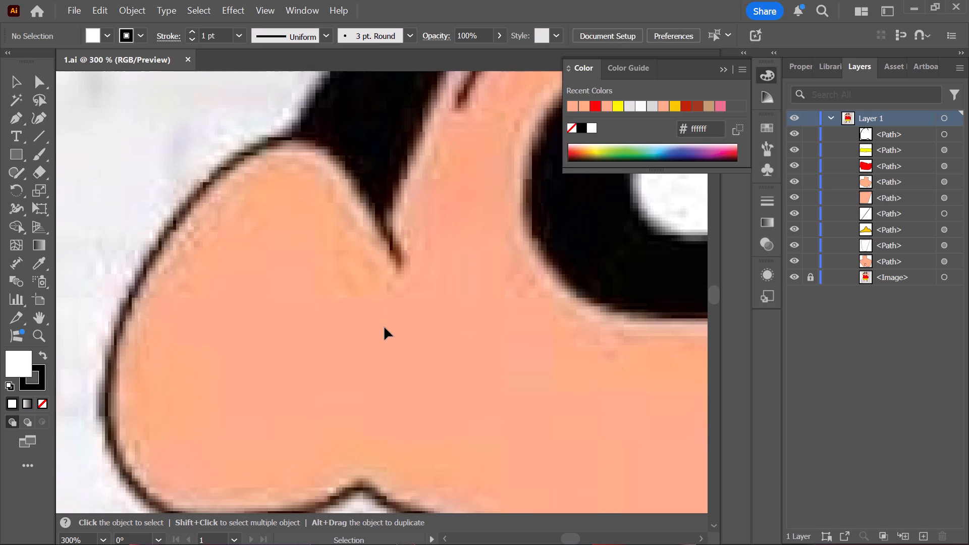
{"action": "key", "text": "x"}
{"action": "scroll", "coordinate": [317, 261], "scroll_direction": "down", "scroll_amount": 3}
{"action": "scroll", "coordinate": [322, 328], "scroll_direction": "down", "scroll_amount": 3}
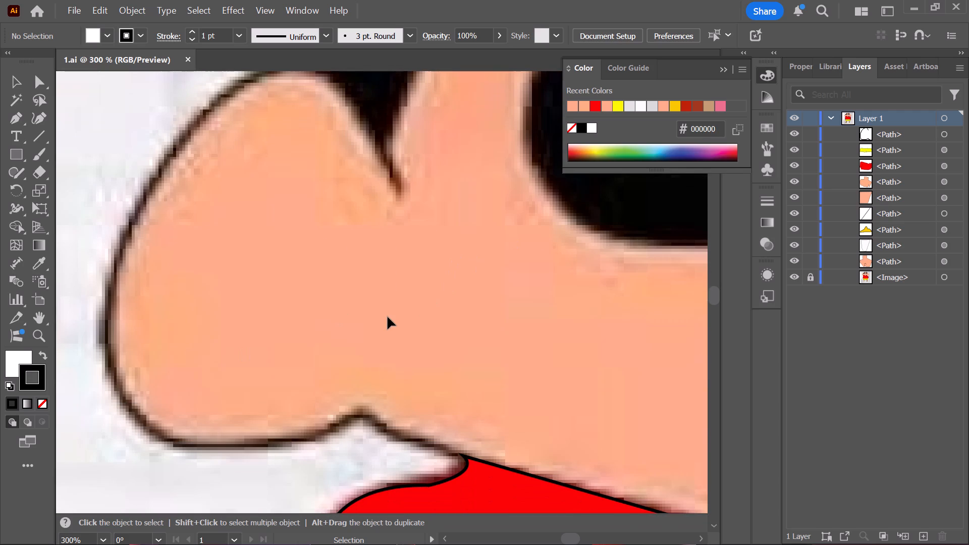
{"action": "key", "text": "z"}
{"action": "scroll", "coordinate": [388, 317], "scroll_direction": "down", "scroll_amount": 8}
{"action": "key", "text": "z"}
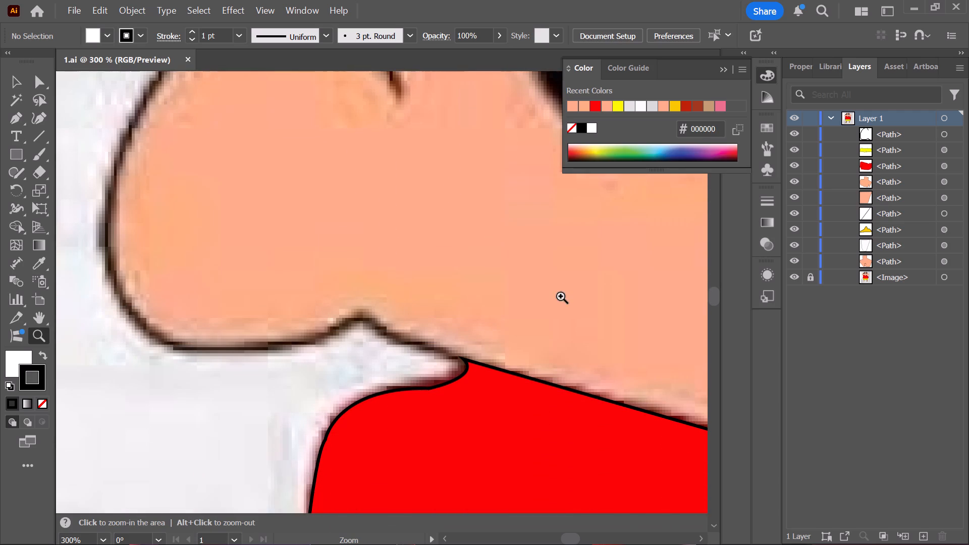
{"action": "scroll", "coordinate": [561, 296], "scroll_direction": "down", "scroll_amount": 4}
{"action": "left_click_drag", "start_coordinate": [710, 305], "coordinate": [705, 305]}
{"action": "key", "text": "z"}
{"action": "scroll", "coordinate": [501, 344], "scroll_direction": "down", "scroll_amount": 2}
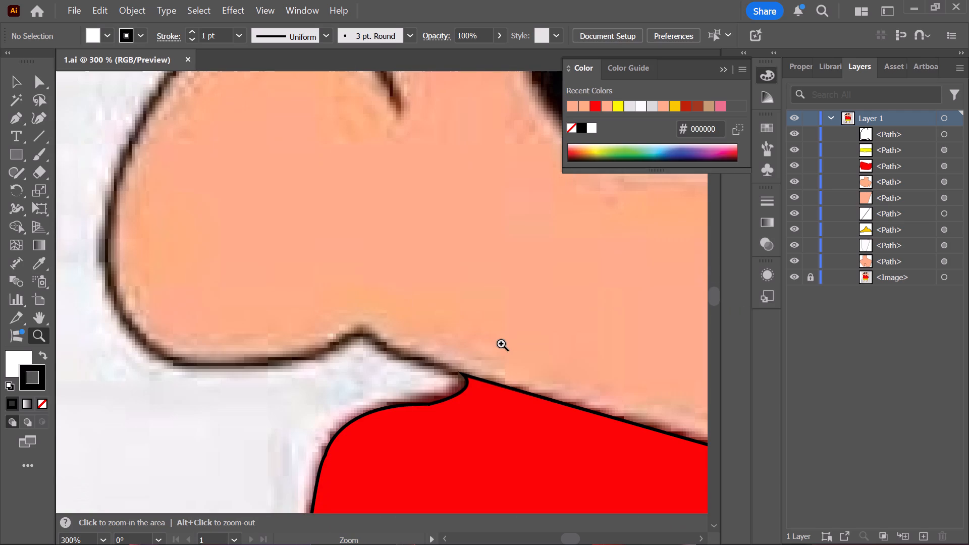
{"action": "key", "text": "x"}
{"action": "scroll", "coordinate": [488, 339], "scroll_direction": "down", "scroll_amount": 2}
{"action": "scroll", "coordinate": [489, 298], "scroll_direction": "down", "scroll_amount": 4, "text": "ctrl"}
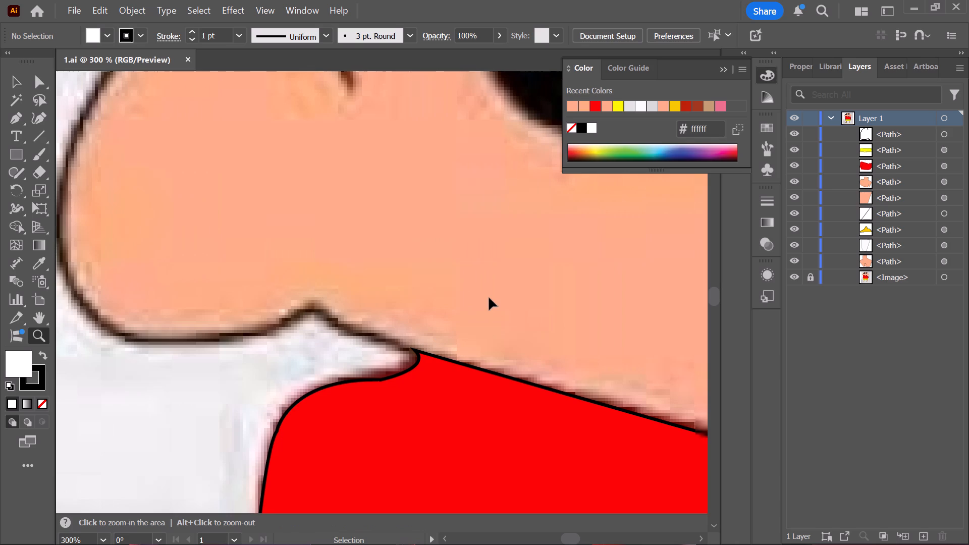
{"action": "scroll", "coordinate": [483, 296], "scroll_direction": "down", "scroll_amount": 6, "text": "alt"}
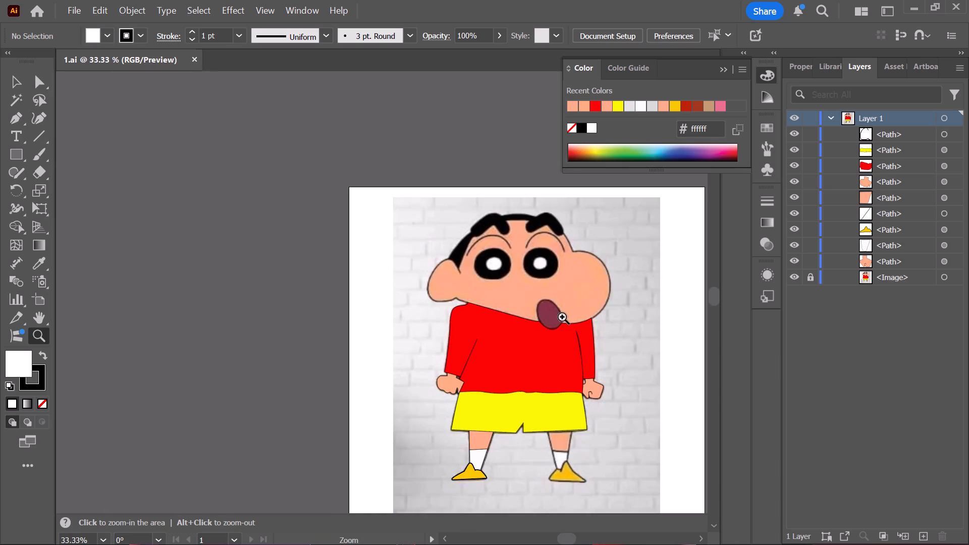
{"action": "key", "text": "space"}
{"action": "left_click_drag", "start_coordinate": [551, 318], "coordinate": [392, 298]}
{"action": "scroll", "coordinate": [392, 298], "scroll_direction": "down", "scroll_amount": 4}
{"action": "scroll", "coordinate": [392, 324], "scroll_direction": "up", "scroll_amount": 3, "text": "alt"}
{"action": "scroll", "coordinate": [392, 305], "scroll_direction": "up", "scroll_amount": 2}
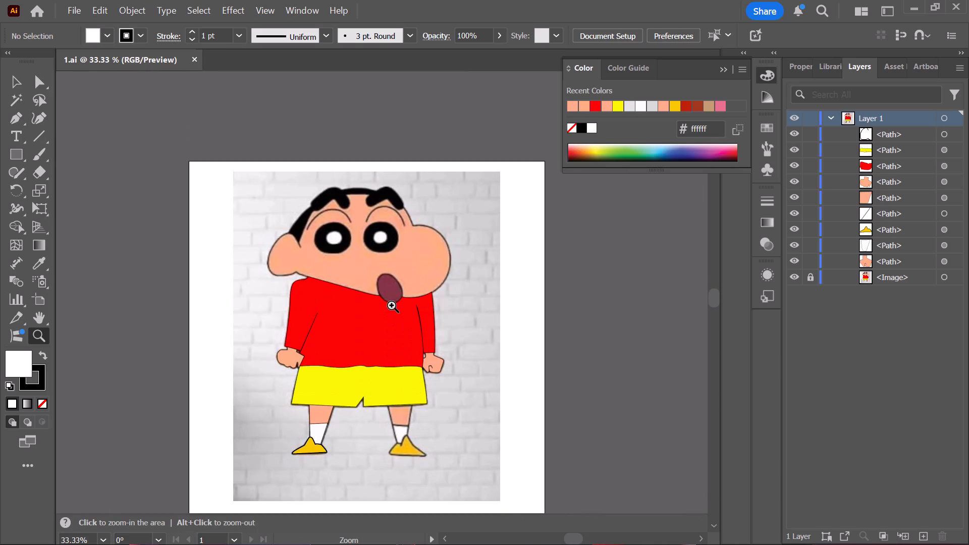
{"action": "scroll", "coordinate": [392, 305], "scroll_direction": "up", "scroll_amount": 3}
{"action": "scroll", "coordinate": [392, 306], "scroll_direction": "down", "scroll_amount": 3}
{"action": "scroll", "coordinate": [388, 300], "scroll_direction": "up", "scroll_amount": 5}
{"action": "scroll", "coordinate": [397, 329], "scroll_direction": "down", "scroll_amount": 7}
{"action": "scroll", "coordinate": [383, 389], "scroll_direction": "up", "scroll_amount": 5}
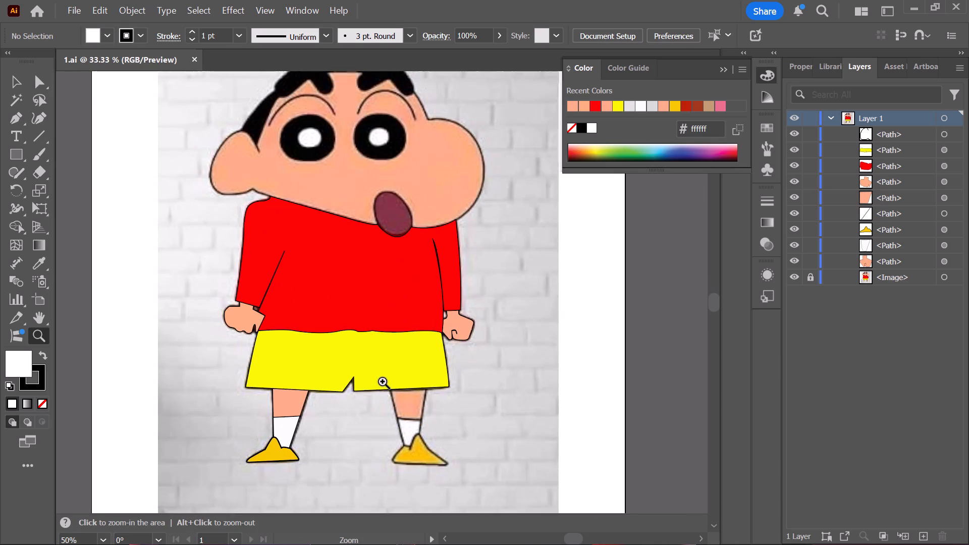
{"action": "scroll", "coordinate": [383, 381], "scroll_direction": "up", "scroll_amount": 3}
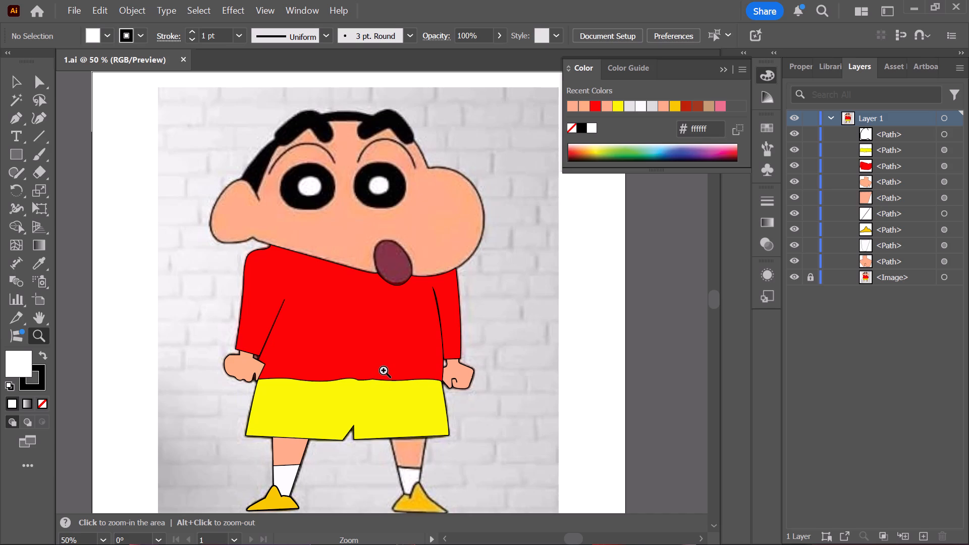
Inspect the traced parts by toggling the topmost path's visibility and selecting the red shirt and the hand beside the shorts.
{"action": "left_click", "coordinate": [789, 135]}
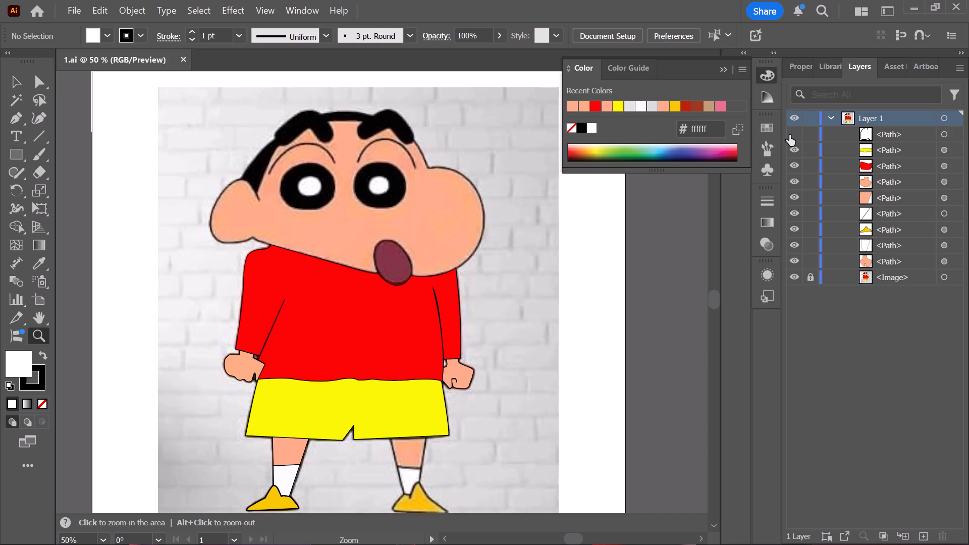
{"action": "left_click", "coordinate": [789, 135]}
{"action": "left_click", "coordinate": [856, 135]}
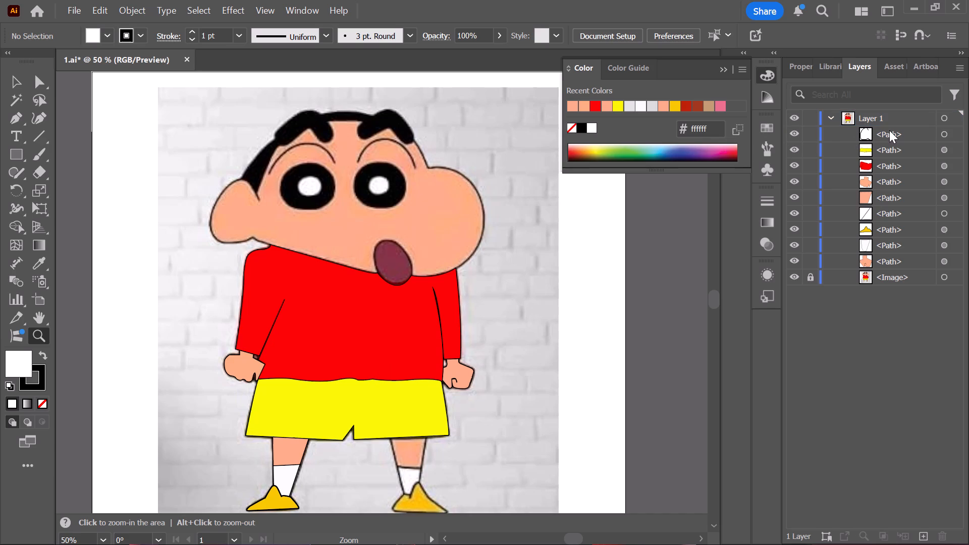
{"action": "left_click", "coordinate": [889, 130]}
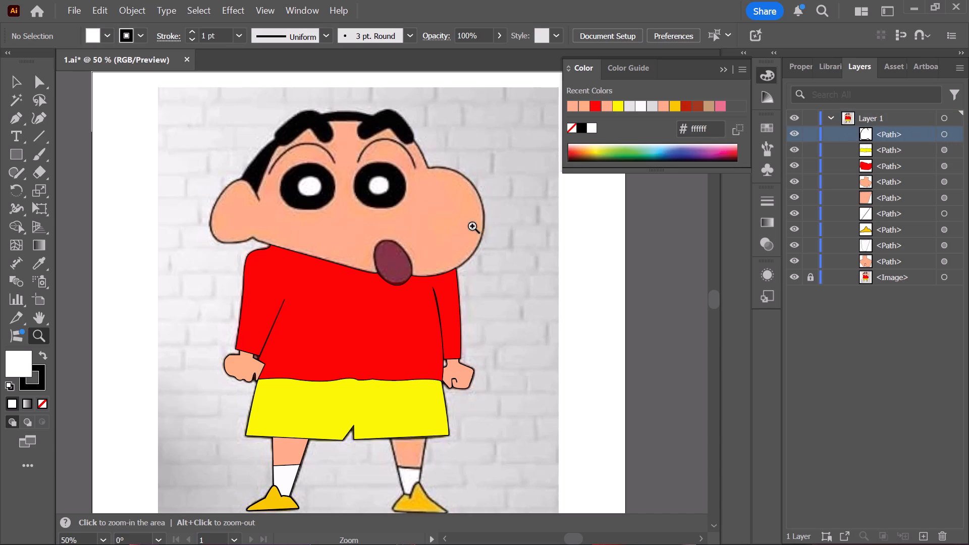
{"action": "left_click", "coordinate": [7, 83]}
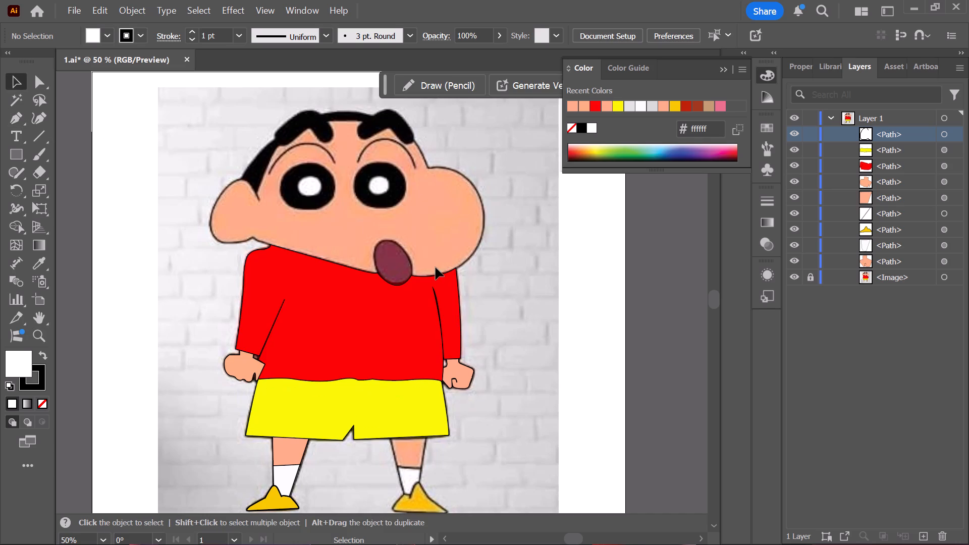
{"action": "left_click", "coordinate": [403, 297]}
{"action": "left_click", "coordinate": [911, 141]}
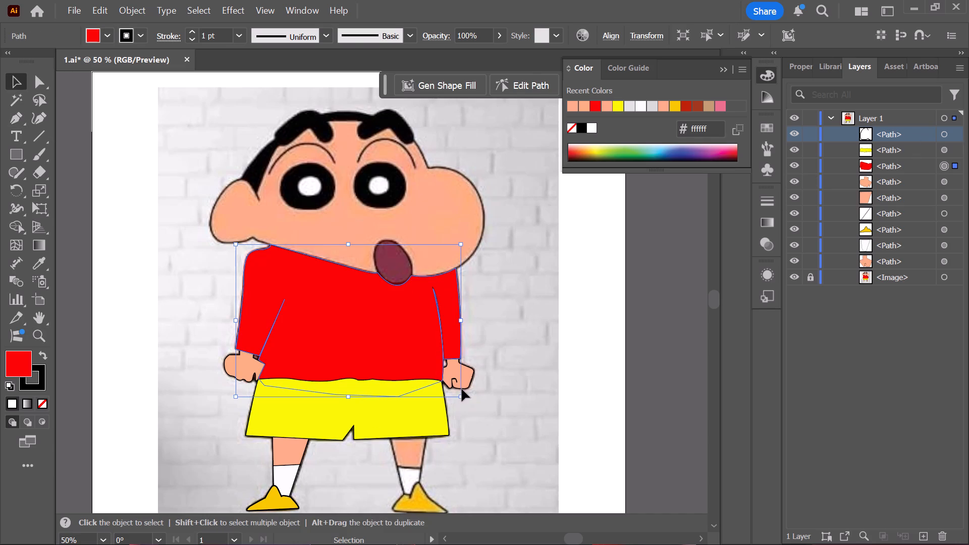
{"action": "left_click", "coordinate": [466, 385]}
{"action": "left_click", "coordinate": [553, 320]}
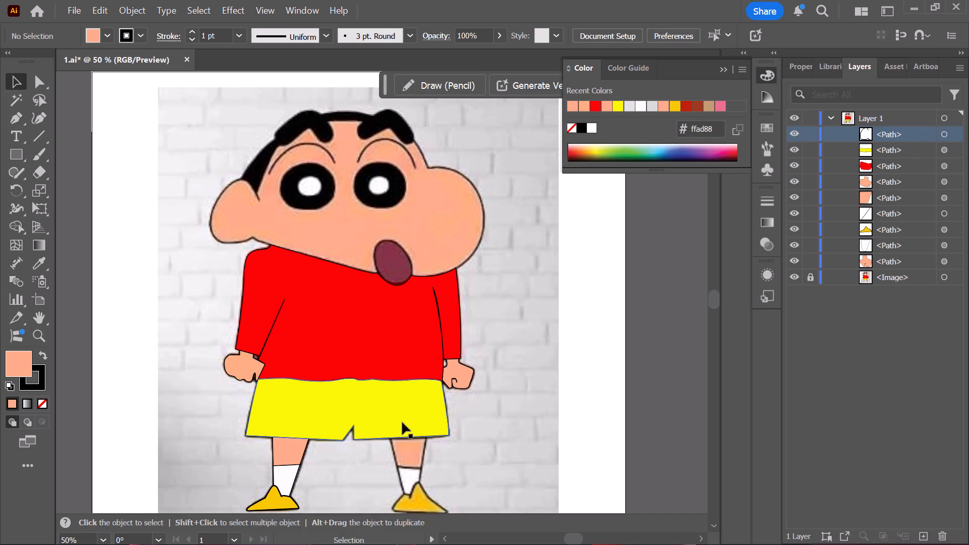
{"action": "left_click", "coordinate": [518, 227]}
{"action": "scroll", "coordinate": [339, 221], "scroll_direction": "up", "scroll_amount": 2}
{"action": "scroll", "coordinate": [412, 215], "scroll_direction": "up", "scroll_amount": 3}
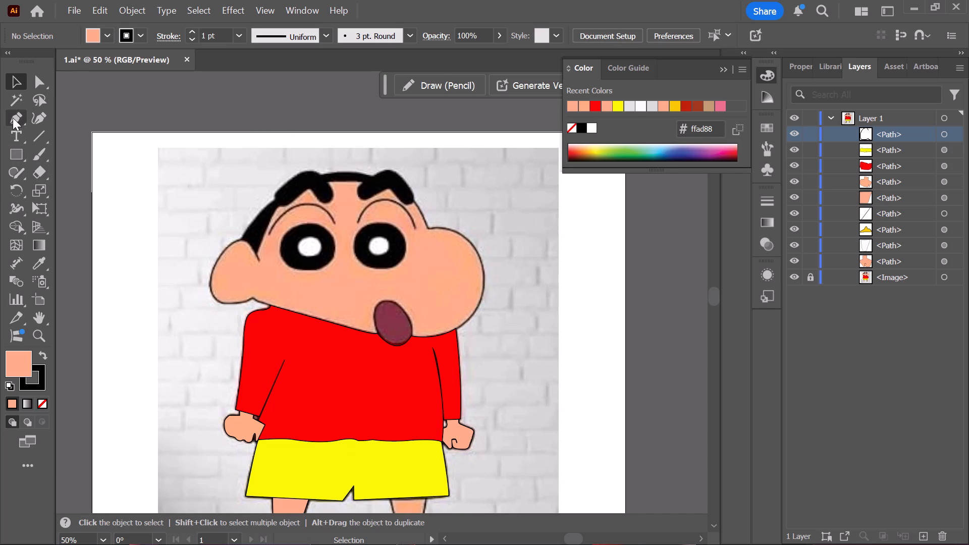
{"action": "scroll", "coordinate": [39, 158], "scroll_direction": "down", "scroll_amount": 2}
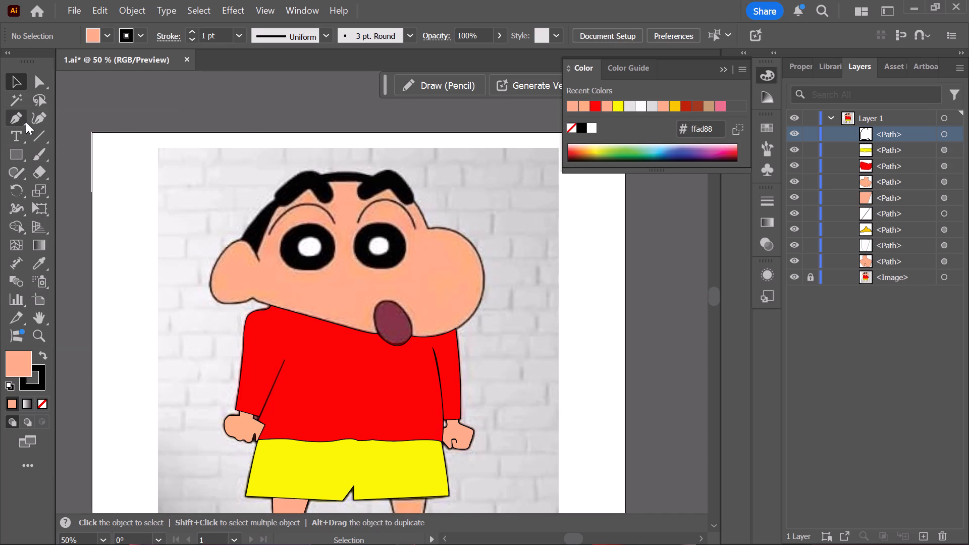
Activate the Pen tool and look over the cartoon figure from head to shoes for the place to resume tracing.
{"action": "left_click", "coordinate": [26, 122]}
{"action": "scroll", "coordinate": [245, 202], "scroll_direction": "down", "scroll_amount": 5}
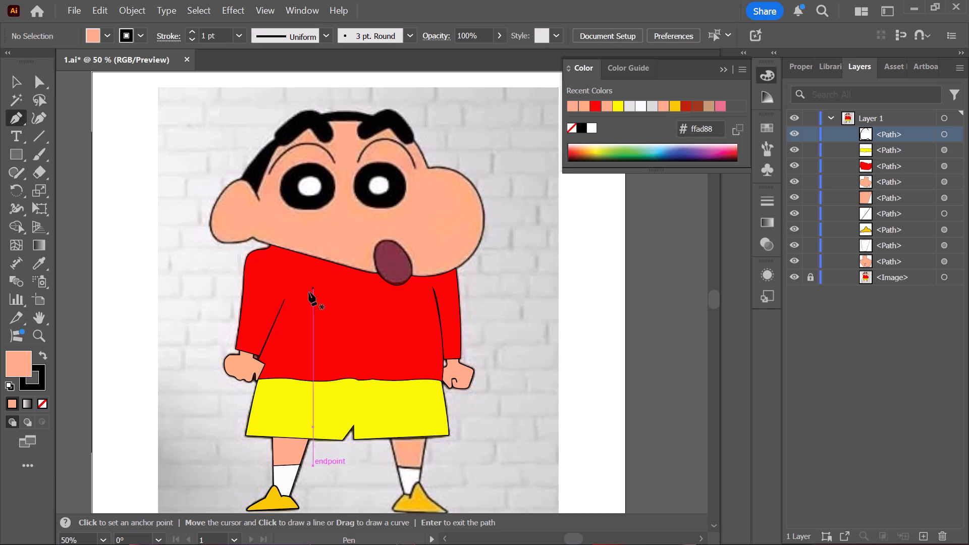
{"action": "scroll", "coordinate": [326, 254], "scroll_direction": "down", "scroll_amount": 1}
{"action": "scroll", "coordinate": [297, 242], "scroll_direction": "up", "scroll_amount": 2}
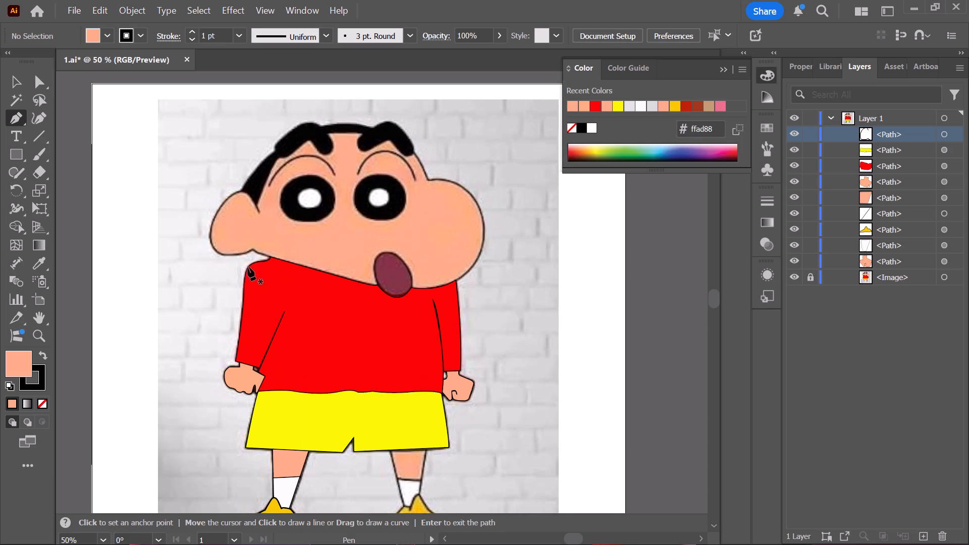
{"action": "scroll", "coordinate": [265, 257], "scroll_direction": "up", "scroll_amount": 2}
{"action": "scroll", "coordinate": [263, 284], "scroll_direction": "down", "scroll_amount": 2}
{"action": "scroll", "coordinate": [308, 278], "scroll_direction": "up", "scroll_amount": 3}
{"action": "scroll", "coordinate": [340, 317], "scroll_direction": "down", "scroll_amount": 4}
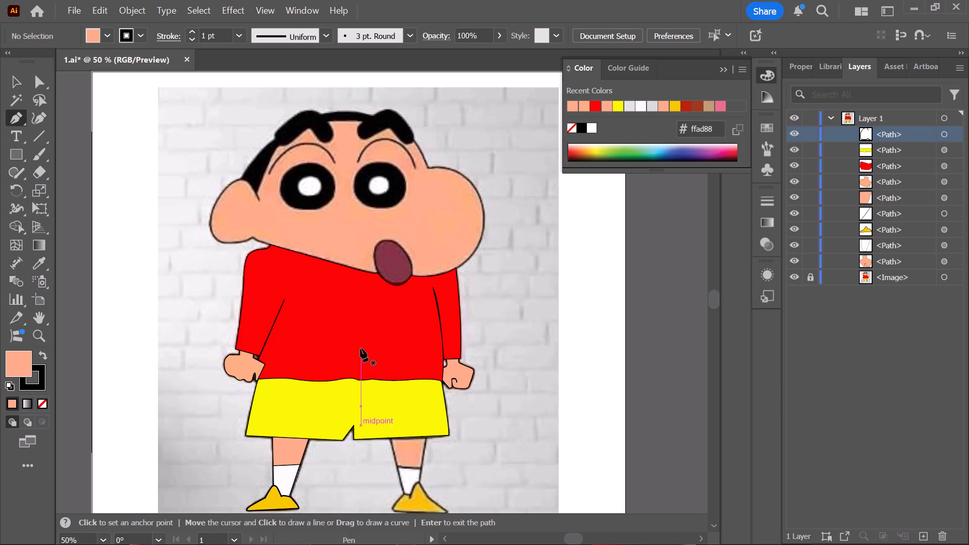
{"action": "scroll", "coordinate": [392, 350], "scroll_direction": "up", "scroll_amount": 3}
{"action": "scroll", "coordinate": [495, 358], "scroll_direction": "down", "scroll_amount": 5}
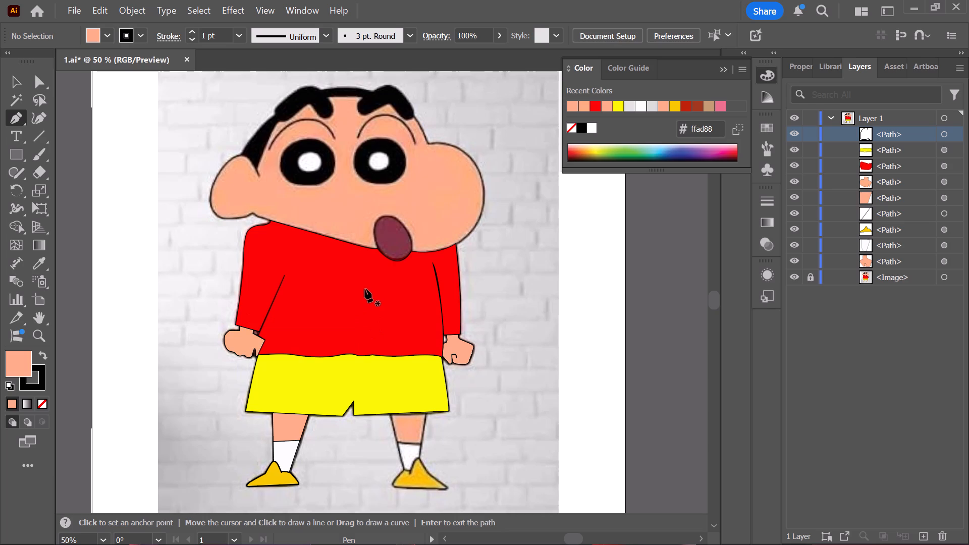
{"action": "scroll", "coordinate": [436, 533], "scroll_direction": "down", "scroll_amount": 4}
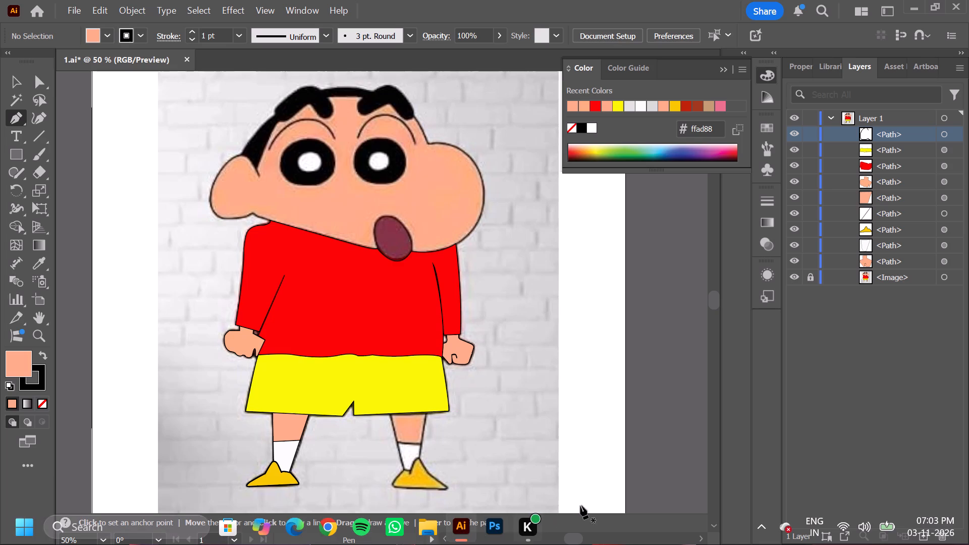
{"action": "scroll", "coordinate": [462, 397], "scroll_direction": "down", "scroll_amount": 4}
{"action": "scroll", "coordinate": [472, 338], "scroll_direction": "up", "scroll_amount": 3}
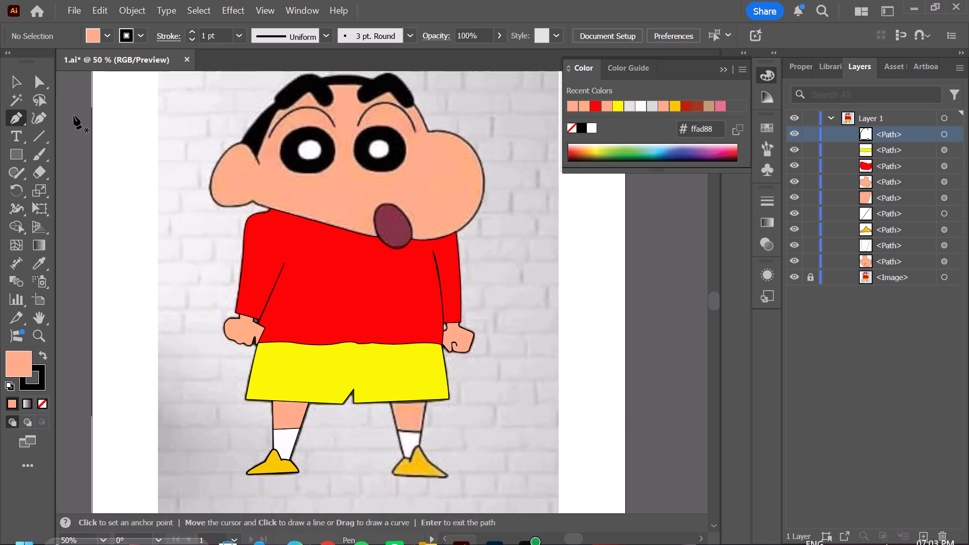
{"action": "scroll", "coordinate": [218, 225], "scroll_direction": "up", "scroll_amount": 3}
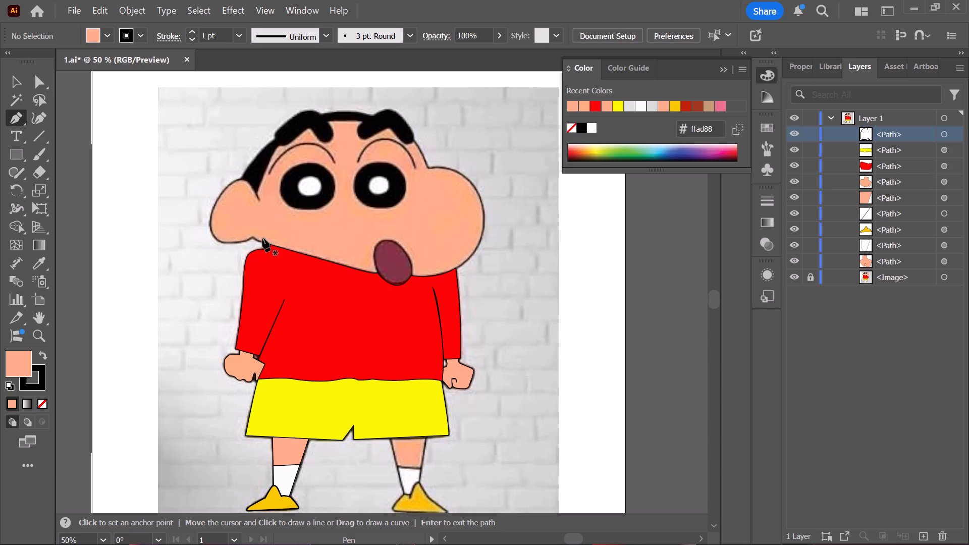
Resume the open ear outline at its inner end and extend it to the tip of the ear crease below the hair.
{"action": "left_click", "coordinate": [255, 191]}
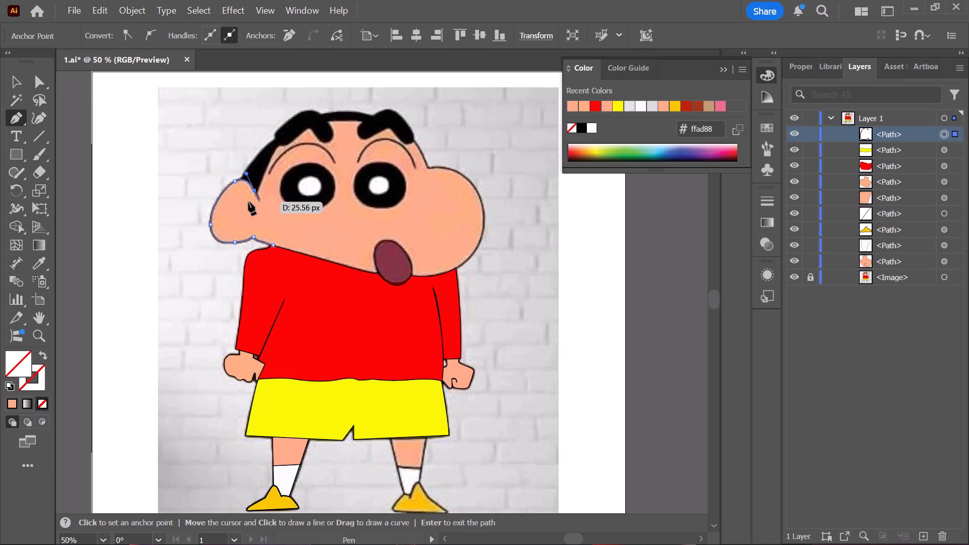
{"action": "scroll", "coordinate": [243, 211], "scroll_direction": "up", "scroll_amount": 3}
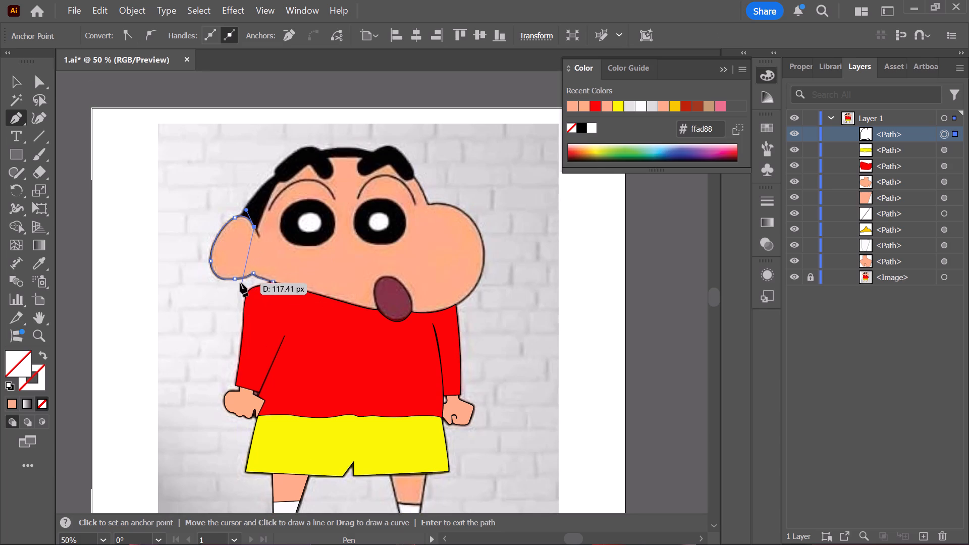
{"action": "scroll", "coordinate": [238, 279], "scroll_direction": "up", "scroll_amount": 4, "text": "alt"}
{"action": "scroll", "coordinate": [374, 120], "scroll_direction": "up", "scroll_amount": 10}
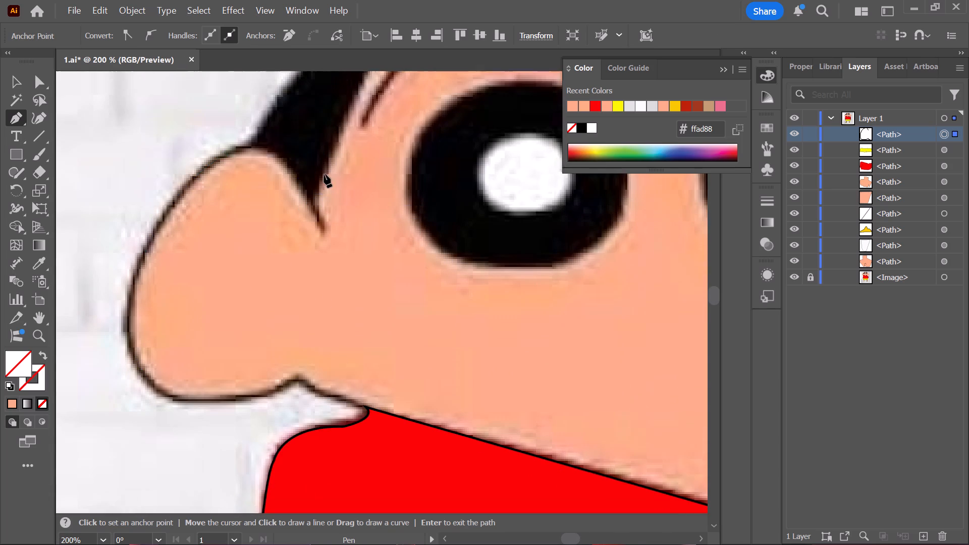
{"action": "scroll", "coordinate": [324, 174], "scroll_direction": "up", "scroll_amount": 1}
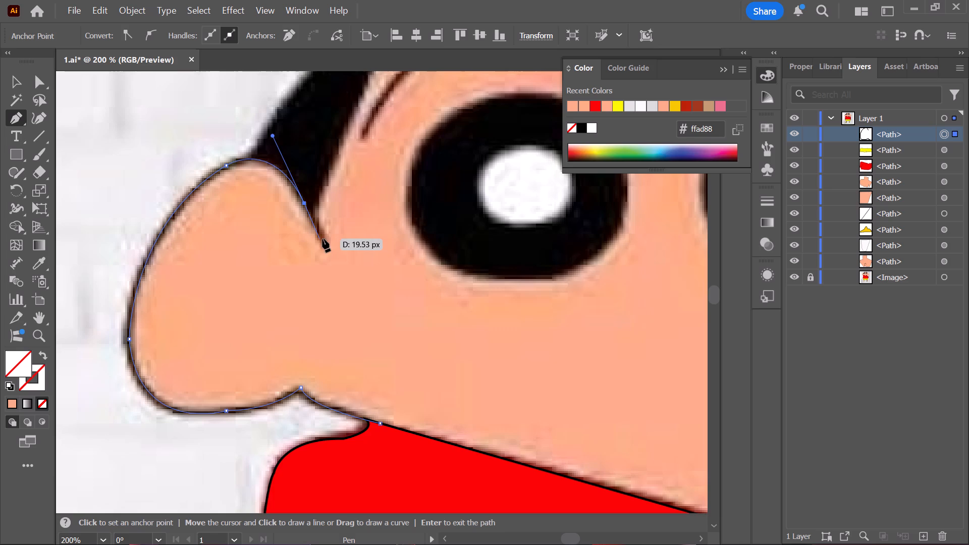
{"action": "left_click", "coordinate": [322, 239]}
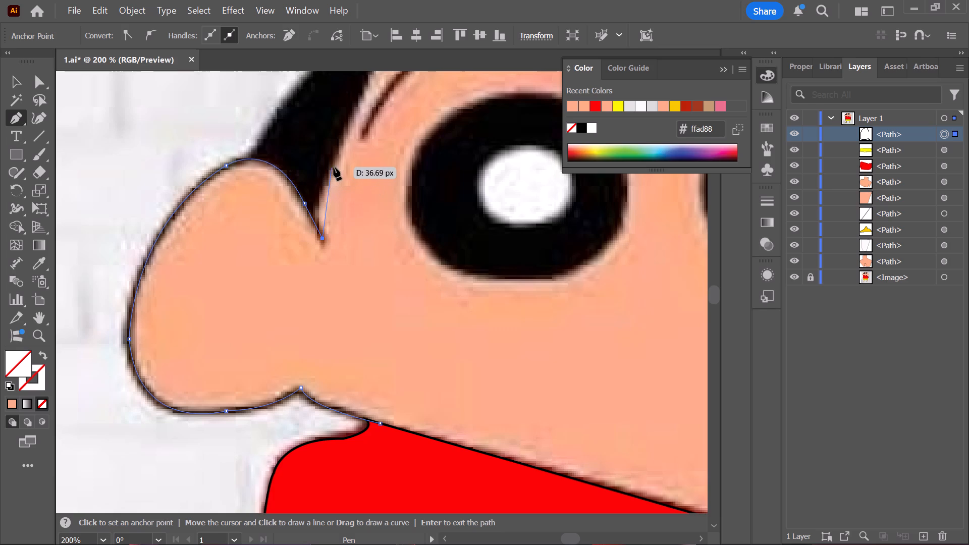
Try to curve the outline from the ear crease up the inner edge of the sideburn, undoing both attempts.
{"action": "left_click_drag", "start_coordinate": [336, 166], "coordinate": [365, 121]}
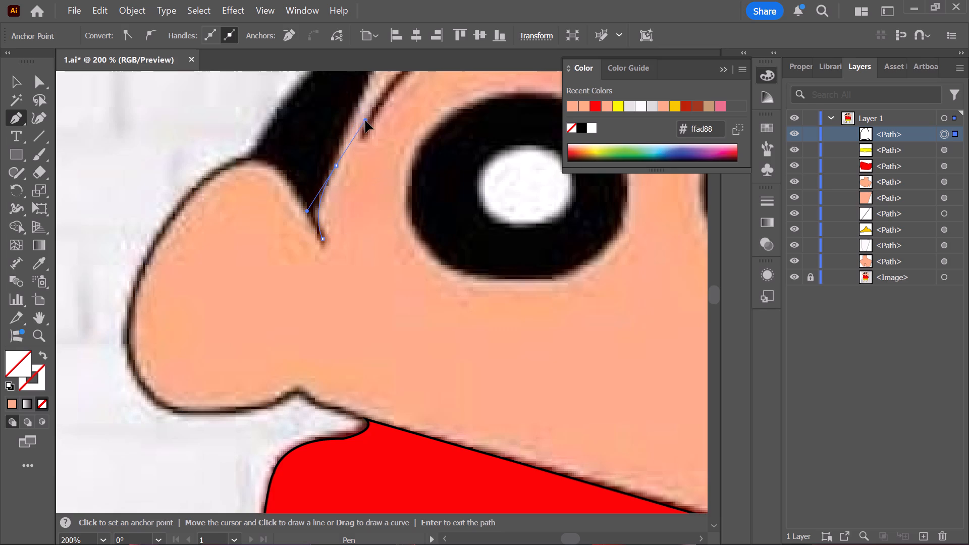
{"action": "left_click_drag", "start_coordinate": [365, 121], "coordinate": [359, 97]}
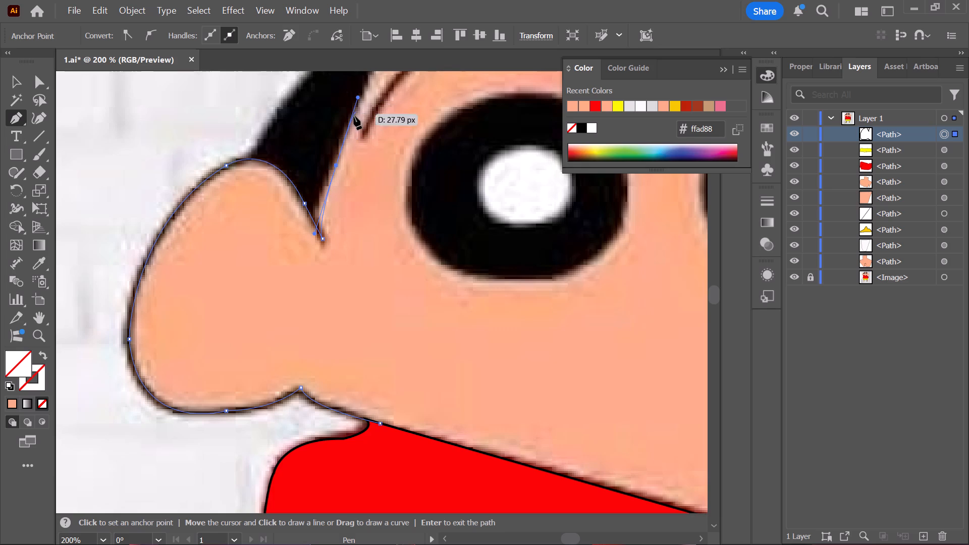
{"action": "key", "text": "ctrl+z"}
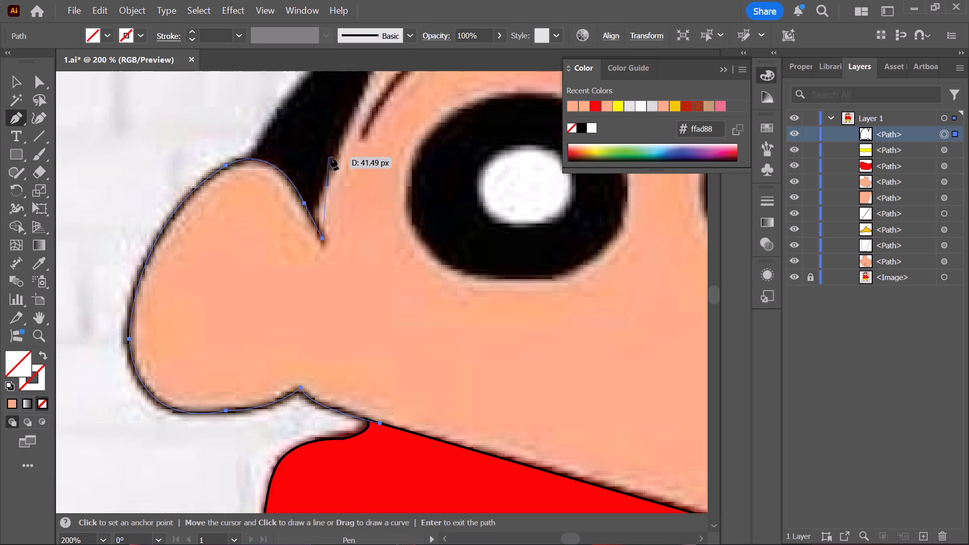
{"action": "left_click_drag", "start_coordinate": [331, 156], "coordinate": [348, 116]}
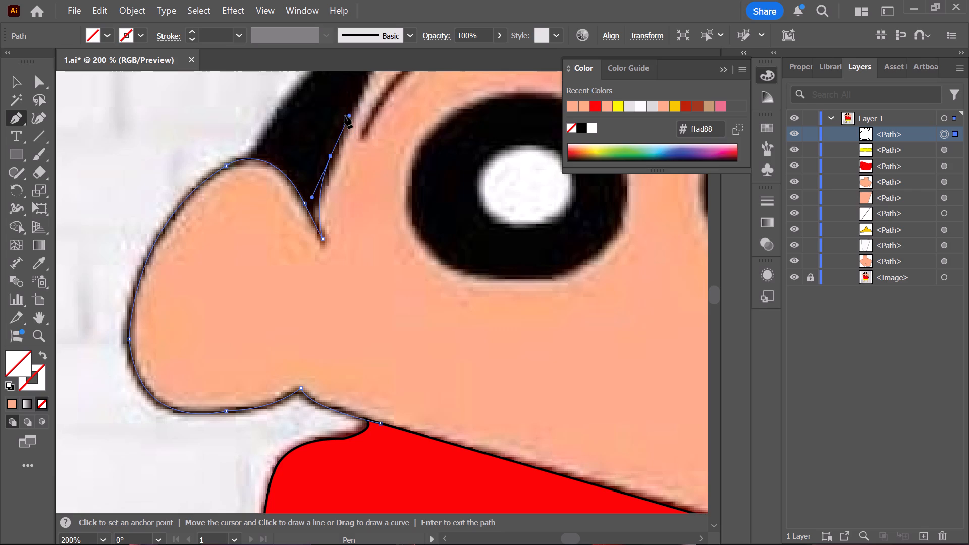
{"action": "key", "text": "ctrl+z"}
Curve the outline from the ear crease partway up the sideburn's inner edge and remove the new anchor's outgoing handle.
{"action": "left_click_drag", "start_coordinate": [339, 146], "coordinate": [350, 126]}
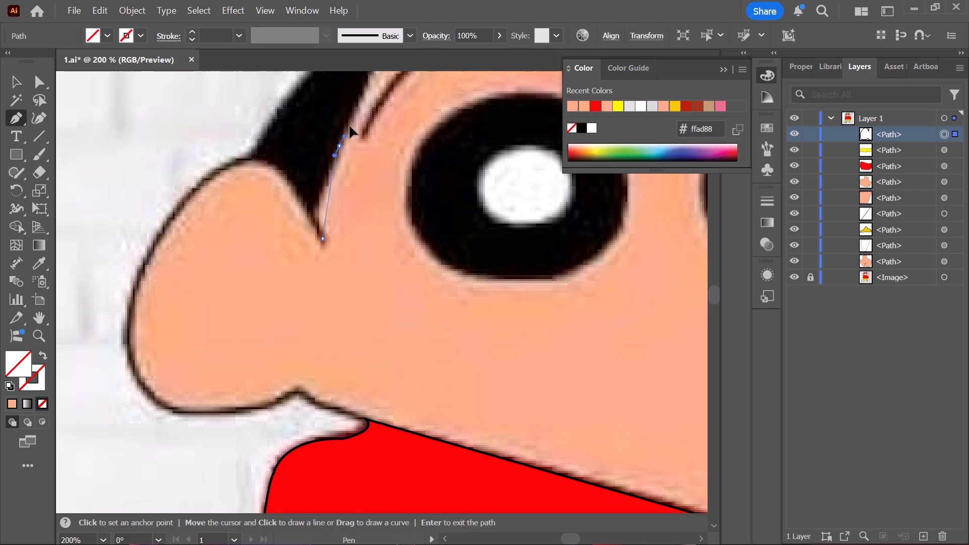
{"action": "left_click_drag", "start_coordinate": [350, 126], "coordinate": [412, 234]}
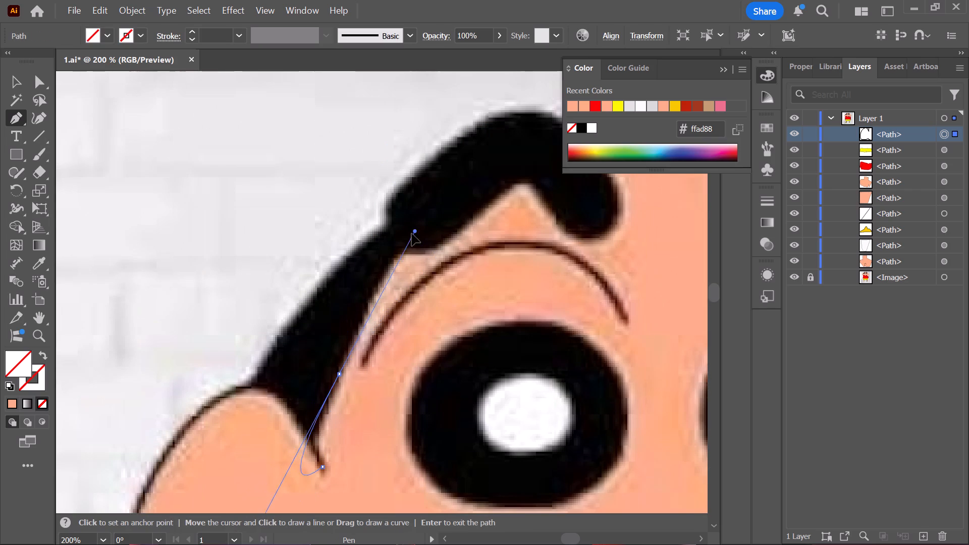
{"action": "left_click_drag", "start_coordinate": [412, 234], "coordinate": [379, 310]}
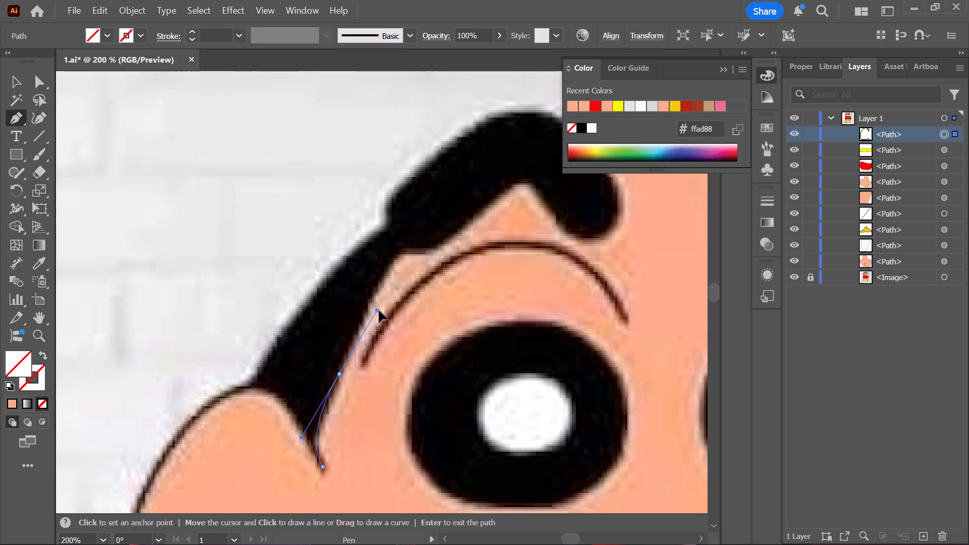
{"action": "left_click_drag", "start_coordinate": [379, 310], "coordinate": [374, 297]}
{"action": "left_click", "coordinate": [340, 372]}
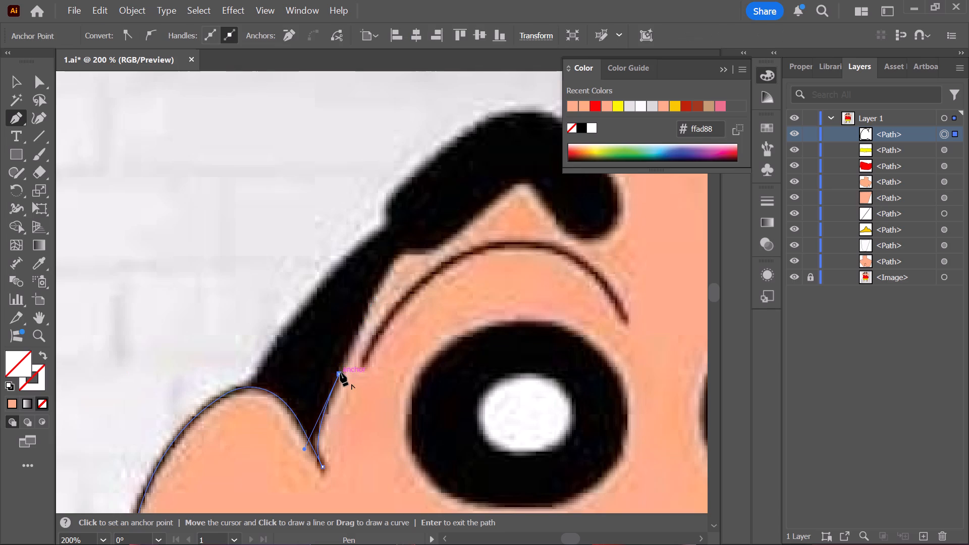
Continue the outline up the sideburn and along the underside of the thick eyebrow, with a corner where they meet.
{"action": "left_click_drag", "start_coordinate": [408, 251], "coordinate": [422, 244]}
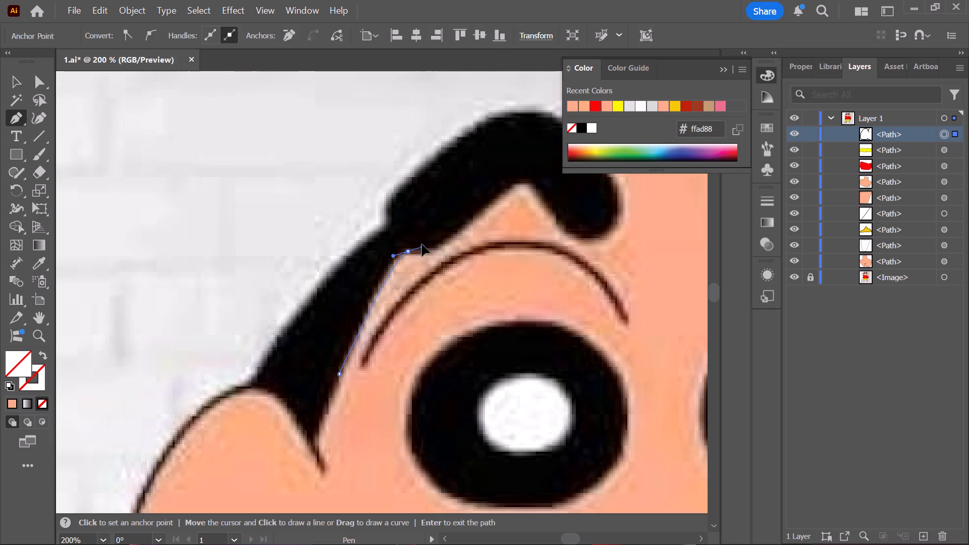
{"action": "left_click_drag", "start_coordinate": [422, 244], "coordinate": [432, 243]}
{"action": "left_click", "coordinate": [406, 252]}
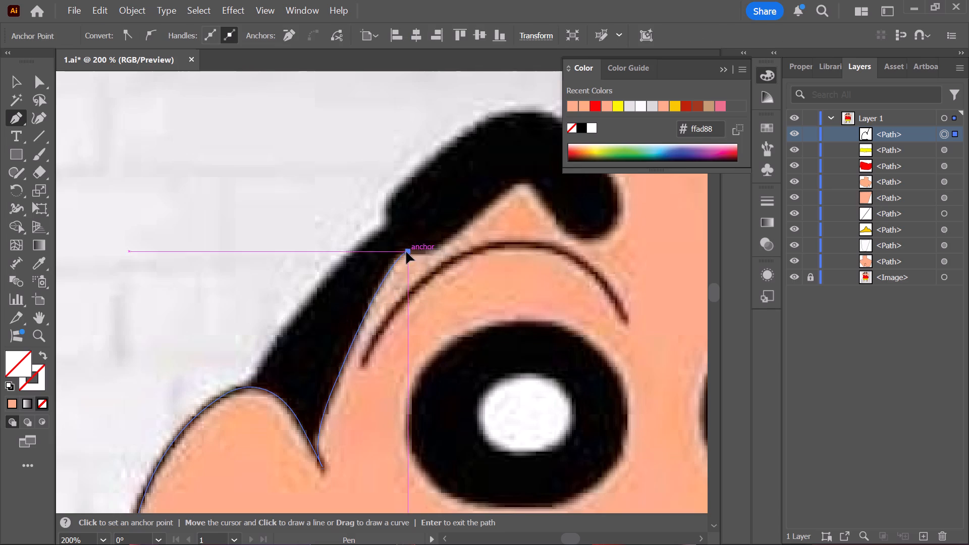
{"action": "left_click_drag", "start_coordinate": [436, 252], "coordinate": [444, 252]}
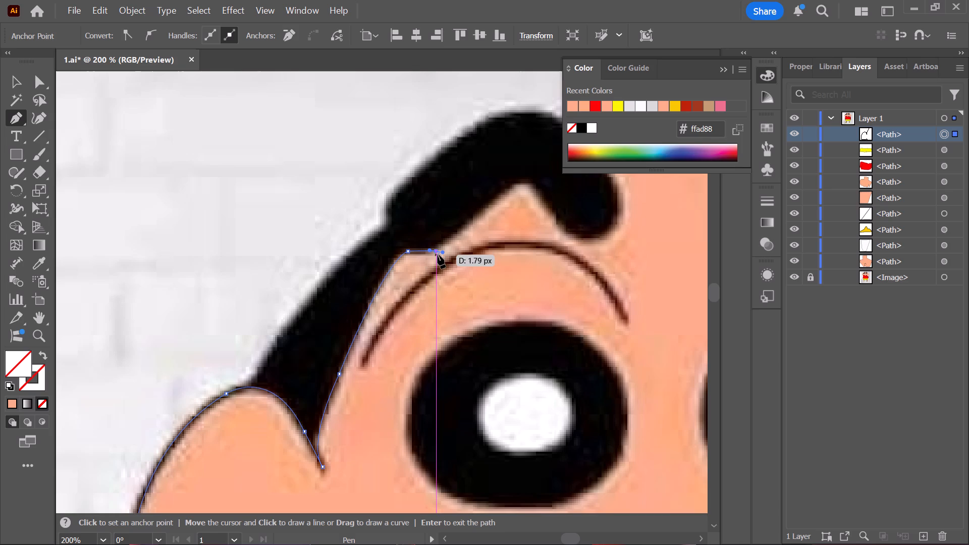
{"action": "scroll", "coordinate": [438, 179], "scroll_direction": "up", "scroll_amount": 3}
{"action": "scroll", "coordinate": [543, 219], "scroll_direction": "up", "scroll_amount": 3}
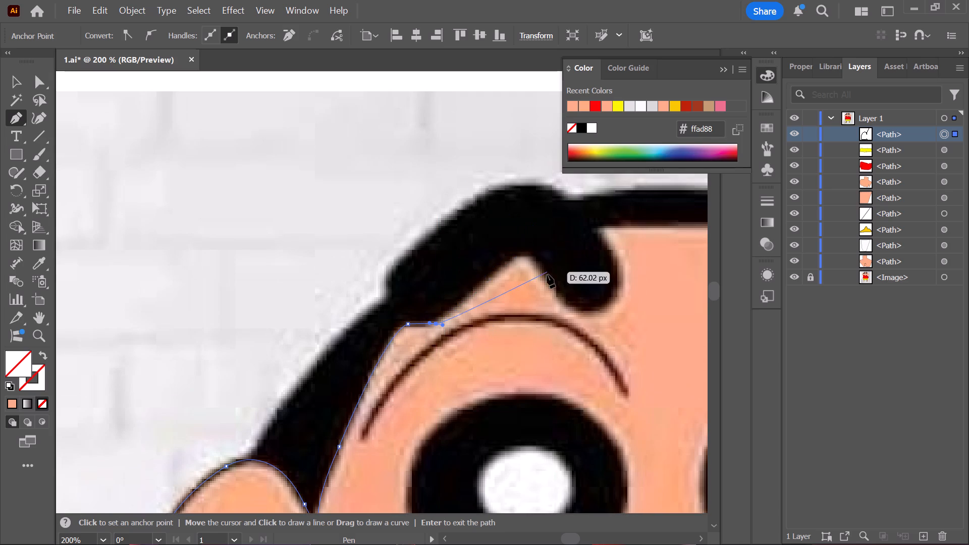
{"action": "scroll", "coordinate": [460, 247], "scroll_direction": "up", "scroll_amount": 2}
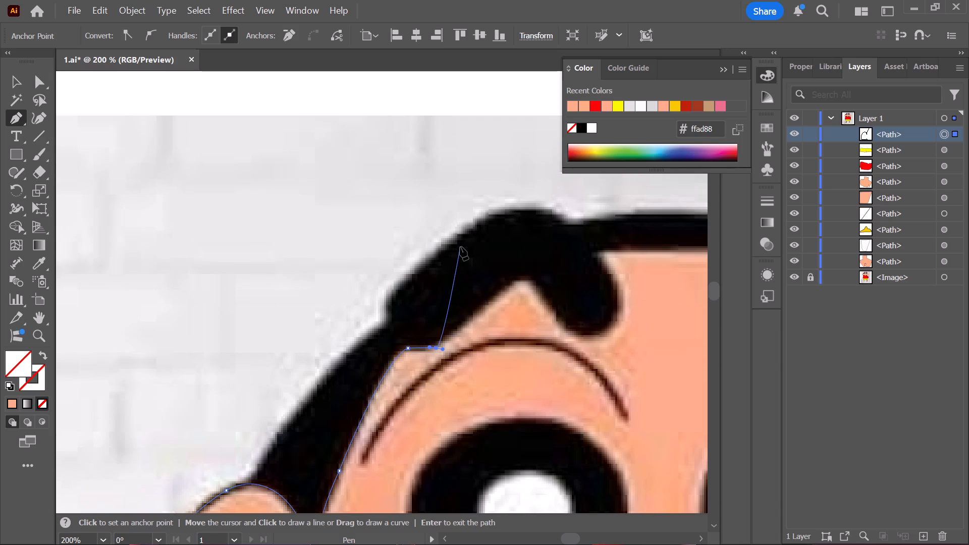
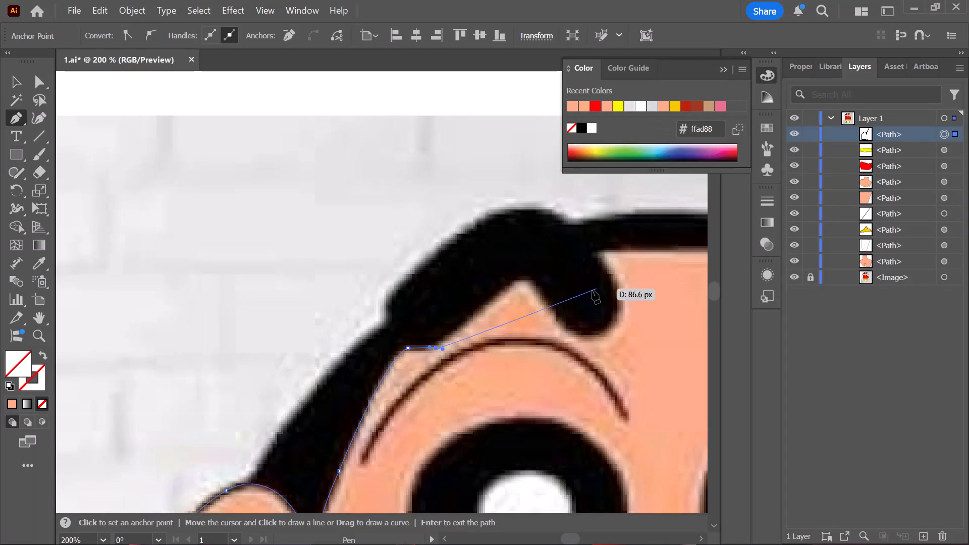
Undo the last anchor under the thick eyebrow and run straight segments through the eyebrow to the corner where its inner edge meets the forehead hairline.
{"action": "key", "text": "ctrl+z"}
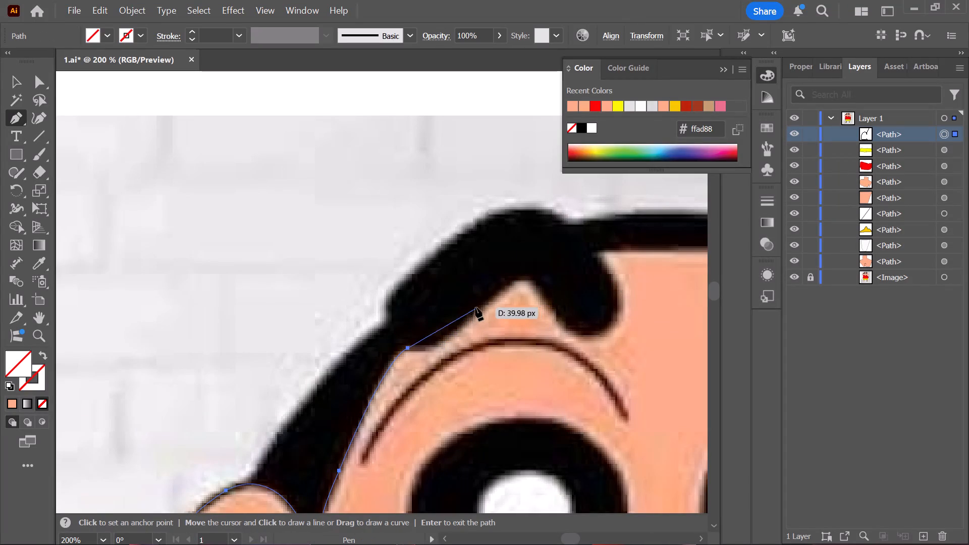
{"action": "left_click", "coordinate": [512, 255]}
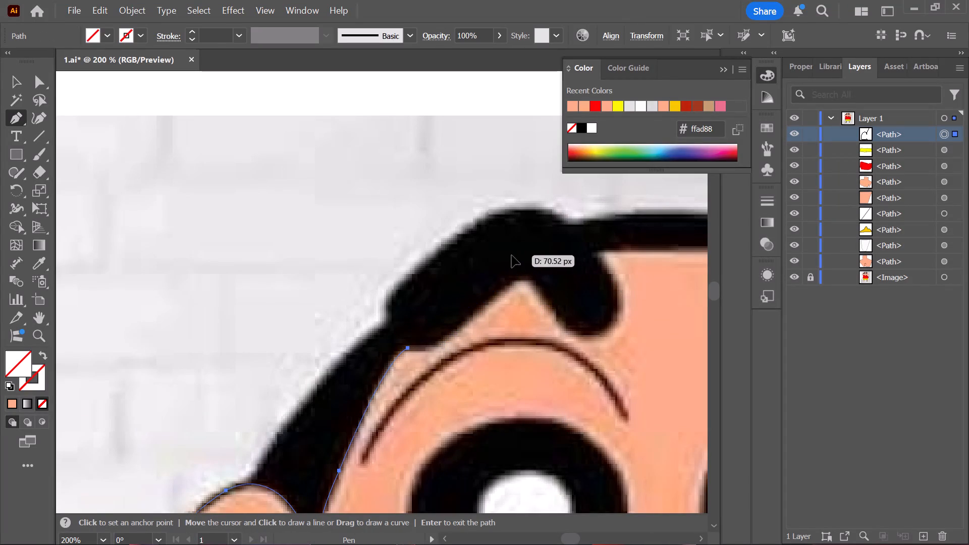
{"action": "key", "text": "space"}
{"action": "left_click_drag", "start_coordinate": [528, 259], "coordinate": [376, 309]}
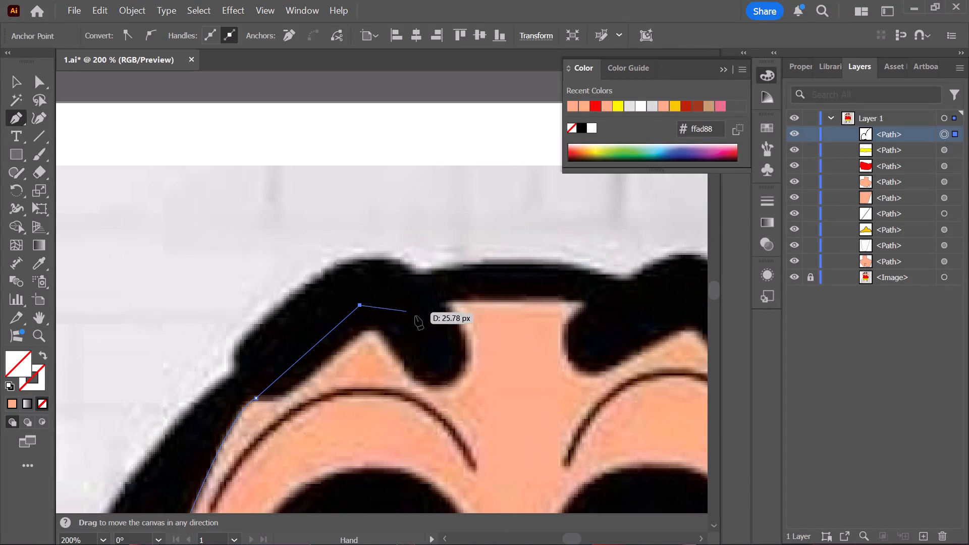
{"action": "scroll", "coordinate": [412, 306], "scroll_direction": "up", "scroll_amount": 3, "text": "alt"}
{"action": "left_click", "coordinate": [512, 293]}
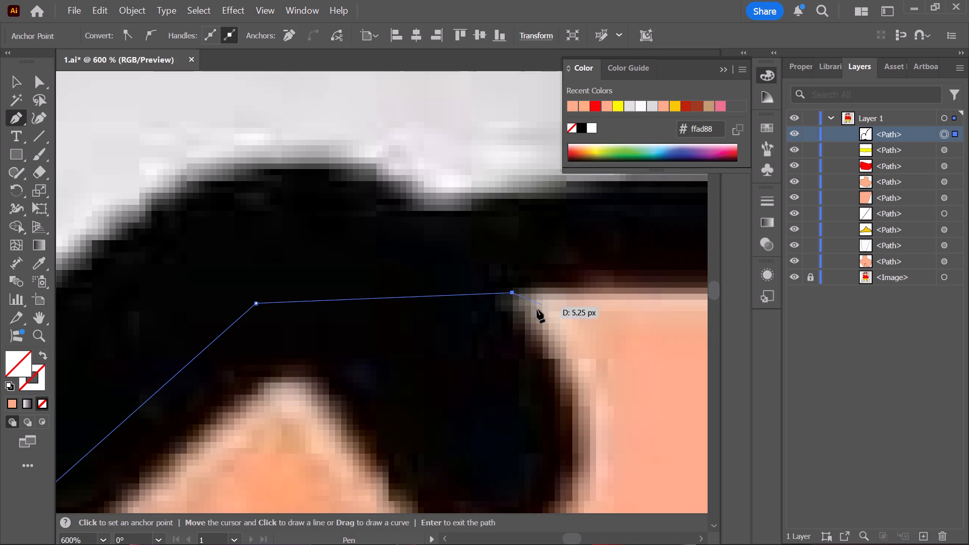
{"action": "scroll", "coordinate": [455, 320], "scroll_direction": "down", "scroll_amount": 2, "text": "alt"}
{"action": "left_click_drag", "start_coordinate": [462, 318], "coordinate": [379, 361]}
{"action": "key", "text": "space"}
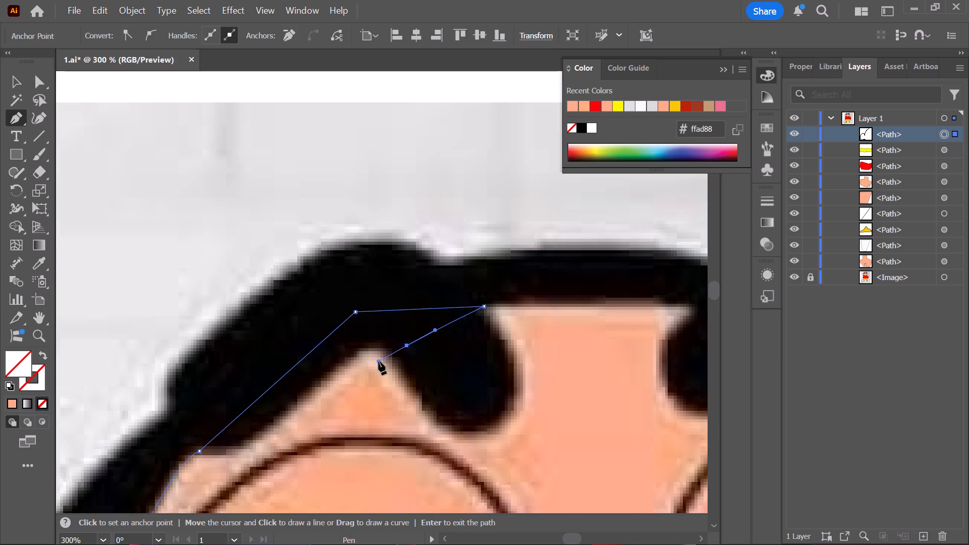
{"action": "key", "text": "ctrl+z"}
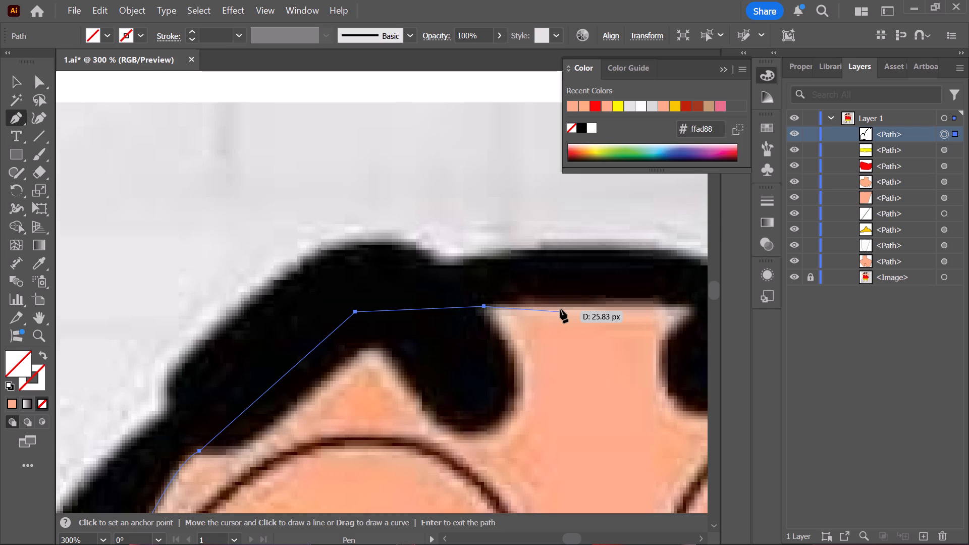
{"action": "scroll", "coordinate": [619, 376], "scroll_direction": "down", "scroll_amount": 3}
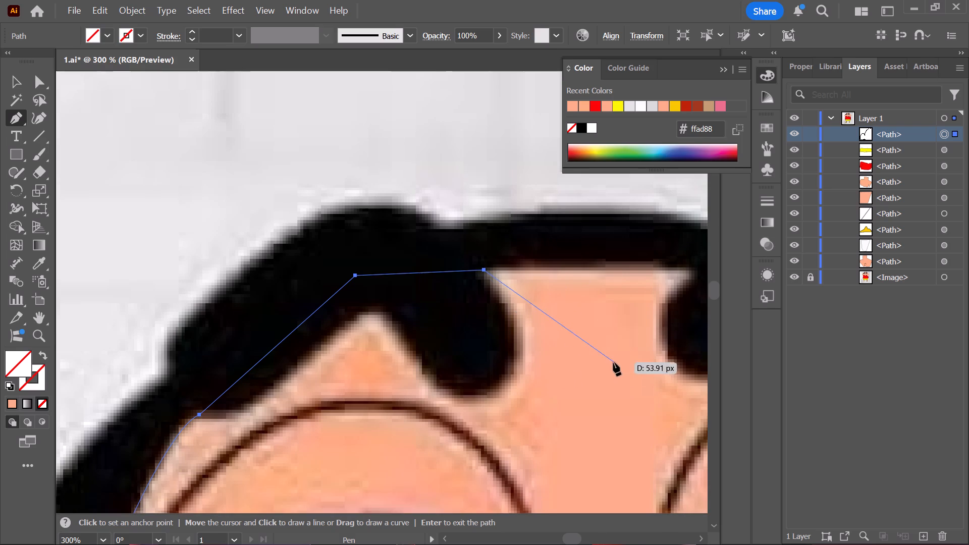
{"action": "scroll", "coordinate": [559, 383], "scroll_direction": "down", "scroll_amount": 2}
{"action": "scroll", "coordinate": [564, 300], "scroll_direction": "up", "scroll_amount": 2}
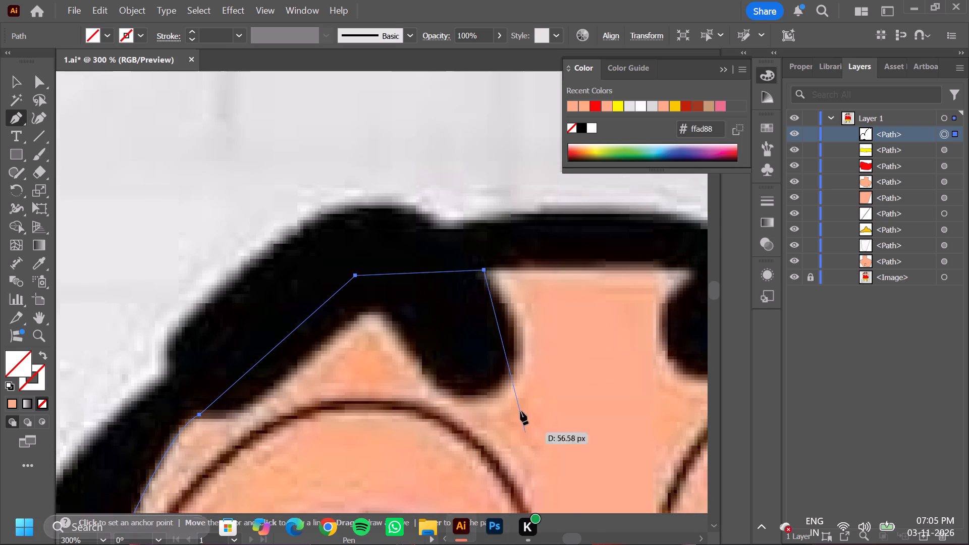
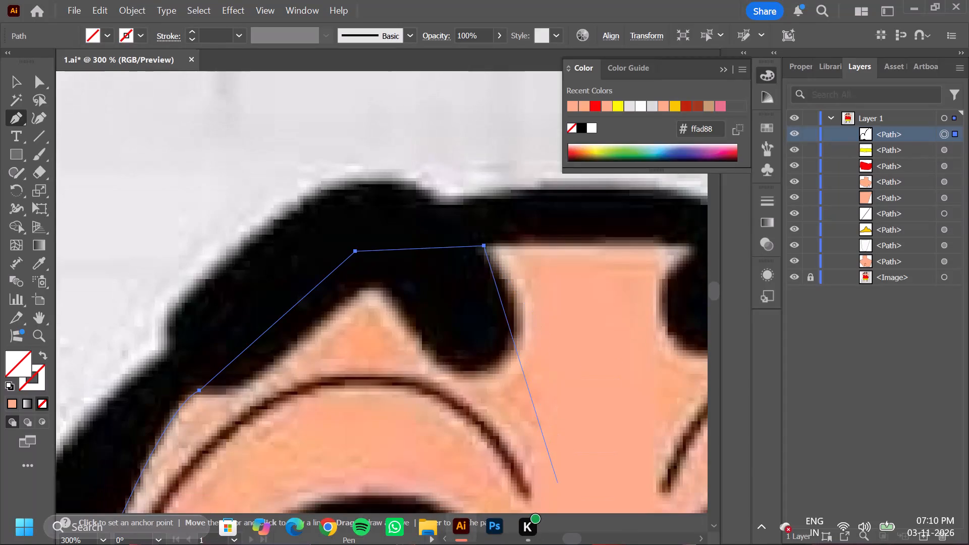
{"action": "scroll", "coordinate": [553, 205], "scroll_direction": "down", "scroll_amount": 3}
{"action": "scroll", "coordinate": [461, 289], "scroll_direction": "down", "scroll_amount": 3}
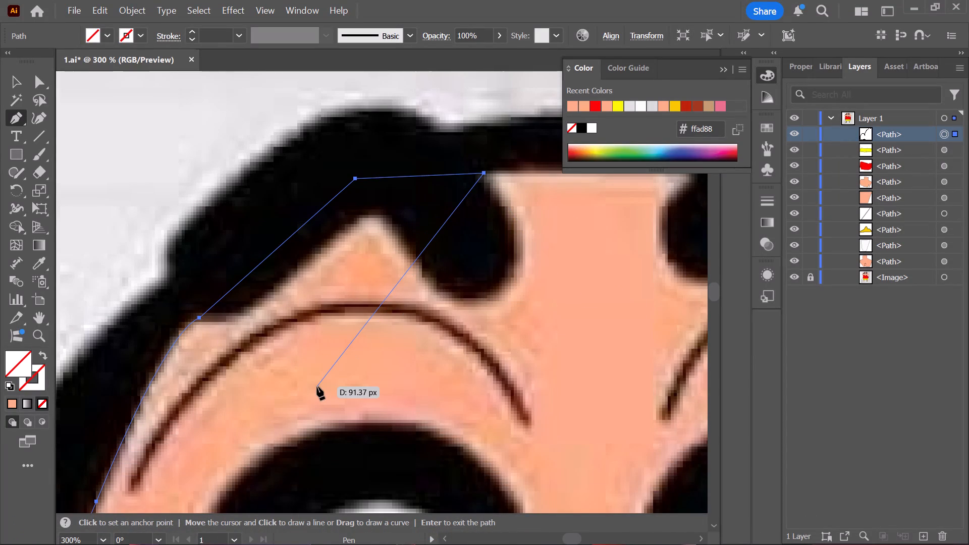
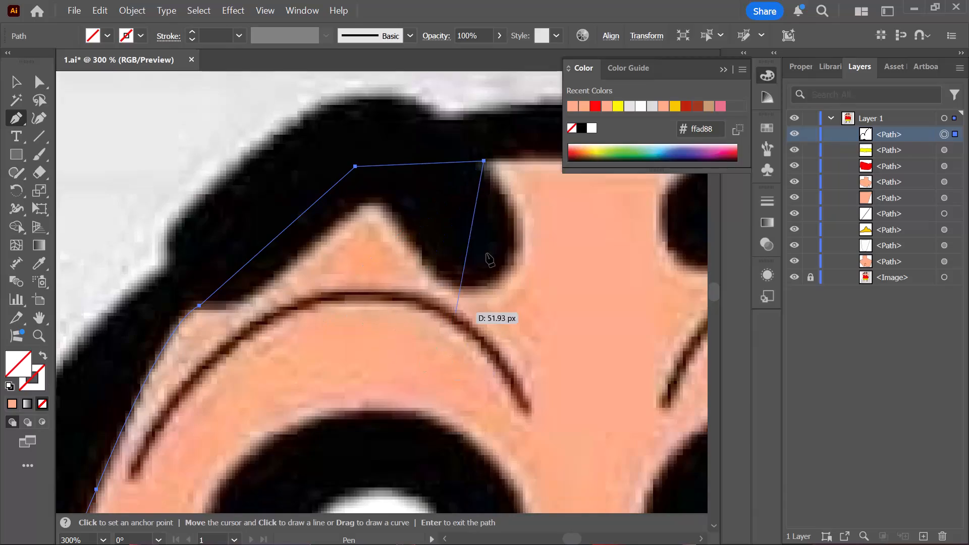
Extend the face outline with the Pen tool along the forehead hairline and over the second thick eyebrow, inside the black hair.
{"action": "scroll", "coordinate": [487, 253], "scroll_direction": "up", "scroll_amount": 5}
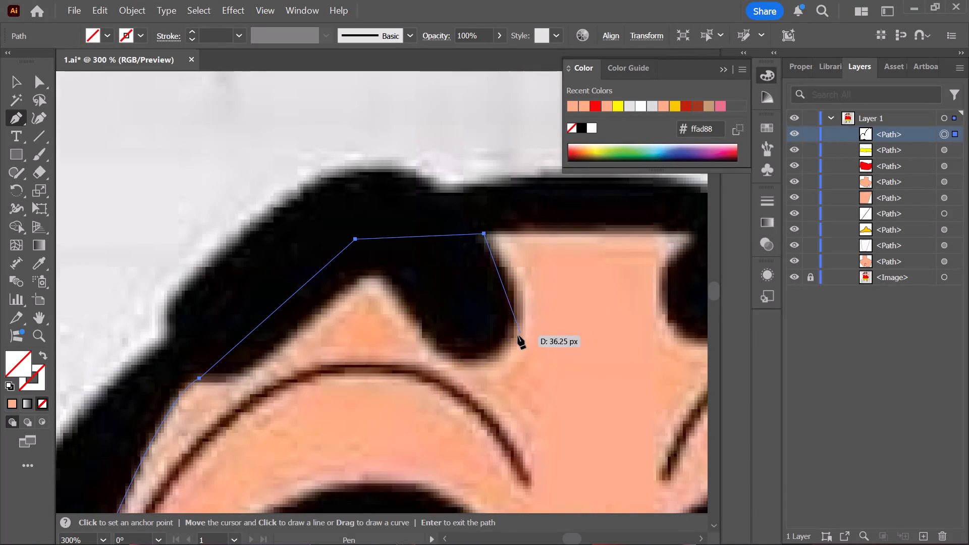
{"action": "key", "text": "space"}
{"action": "left_click_drag", "start_coordinate": [509, 337], "coordinate": [283, 343]}
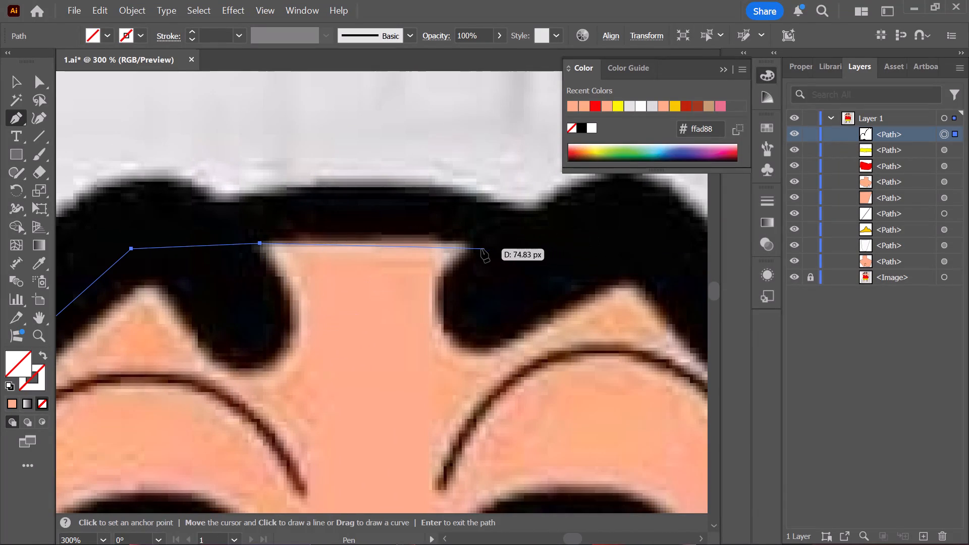
{"action": "left_click_drag", "start_coordinate": [469, 246], "coordinate": [564, 266]}
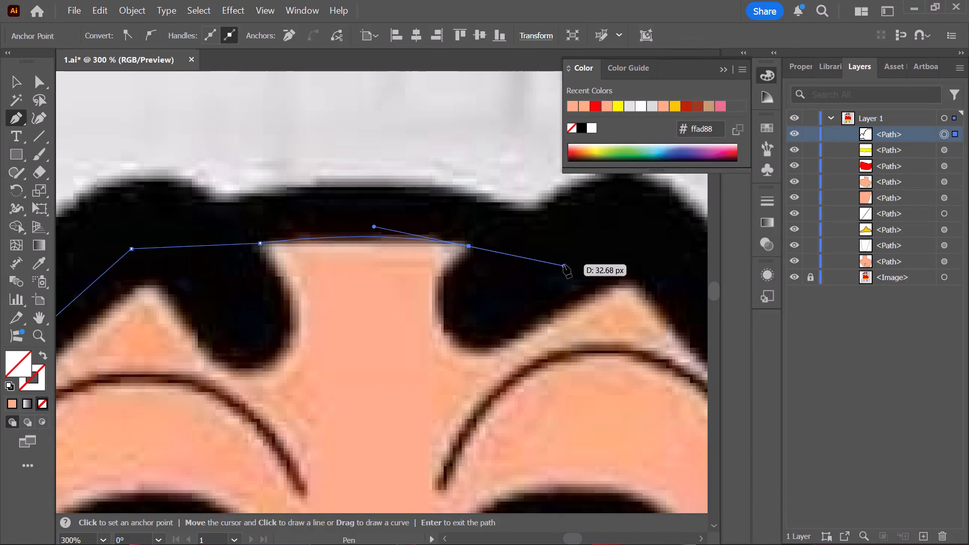
{"action": "left_click_drag", "start_coordinate": [564, 264], "coordinate": [257, 258]}
{"action": "key", "text": "space"}
{"action": "left_click", "coordinate": [314, 239]}
{"action": "left_click", "coordinate": [433, 305]}
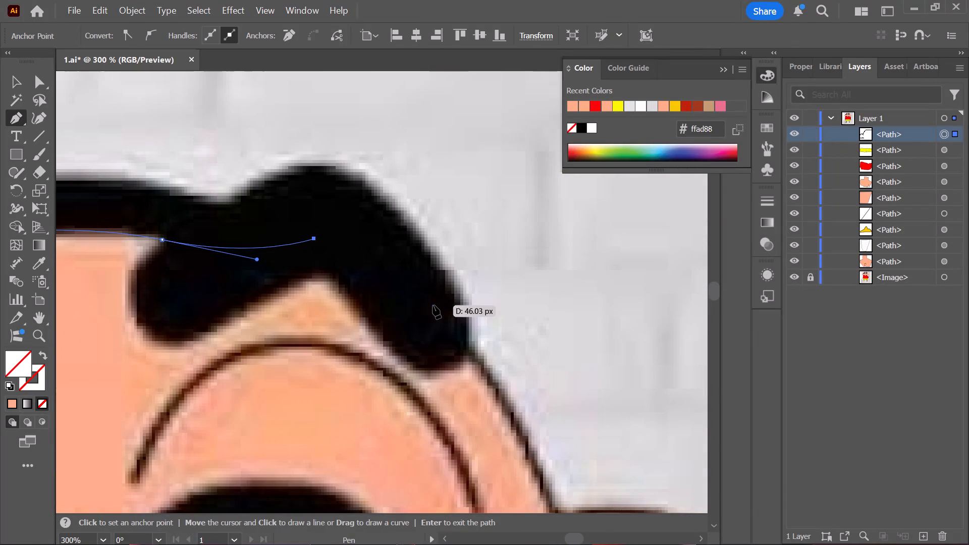
{"action": "left_click", "coordinate": [433, 305]}
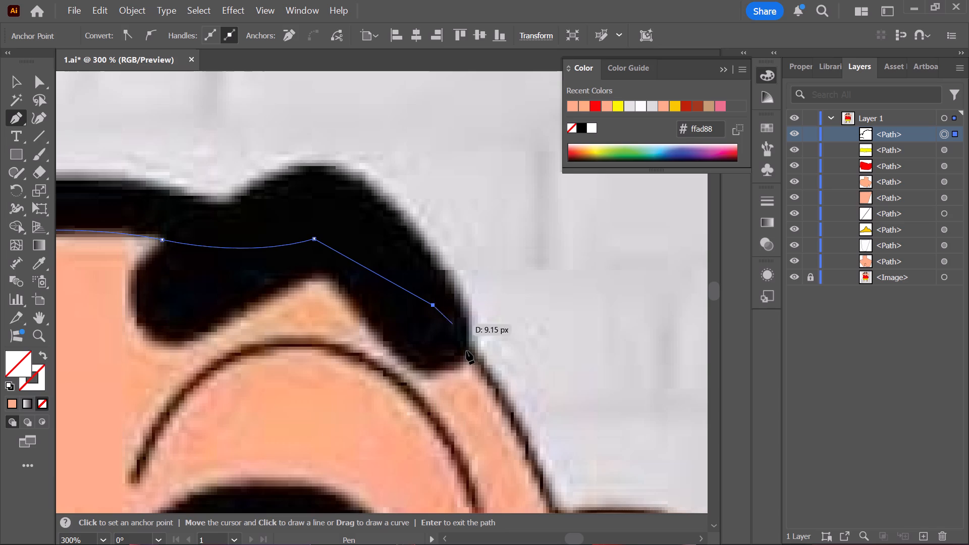
Trace a curved segment down the temple to the notch where the cheek begins, and make that anchor a corner.
{"action": "key", "text": "space"}
{"action": "left_click_drag", "start_coordinate": [425, 366], "coordinate": [280, 275]}
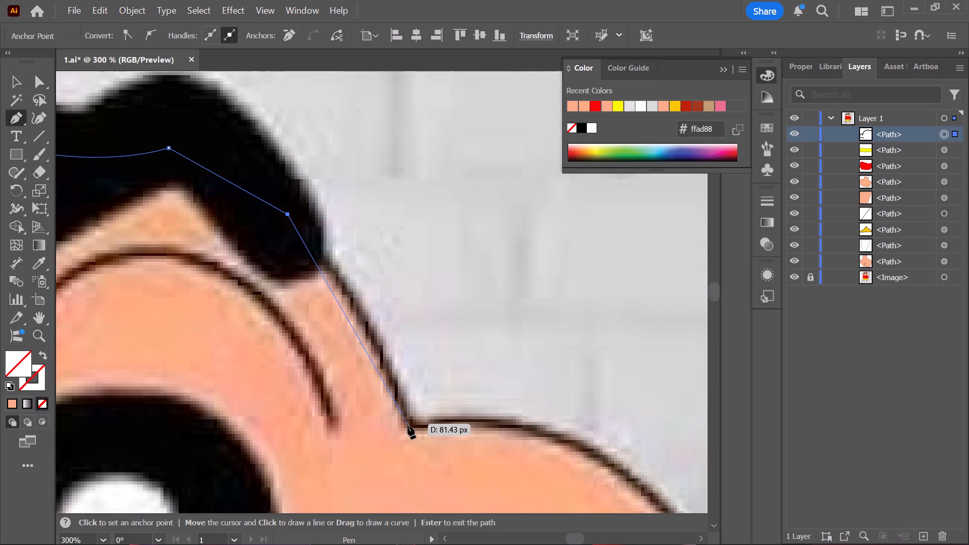
{"action": "left_click_drag", "start_coordinate": [408, 425], "coordinate": [450, 508]}
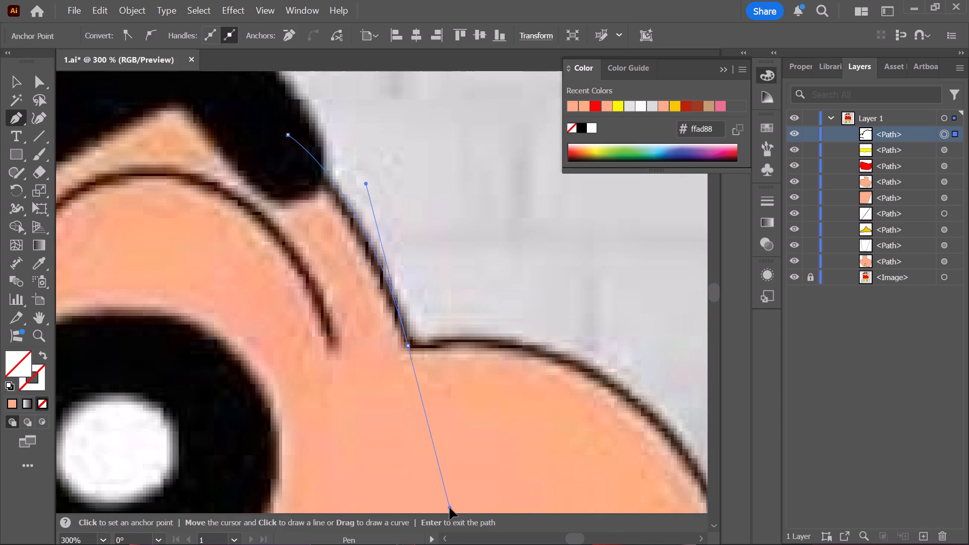
{"action": "left_click_drag", "start_coordinate": [450, 508], "coordinate": [453, 501]}
{"action": "left_click", "coordinate": [407, 346]}
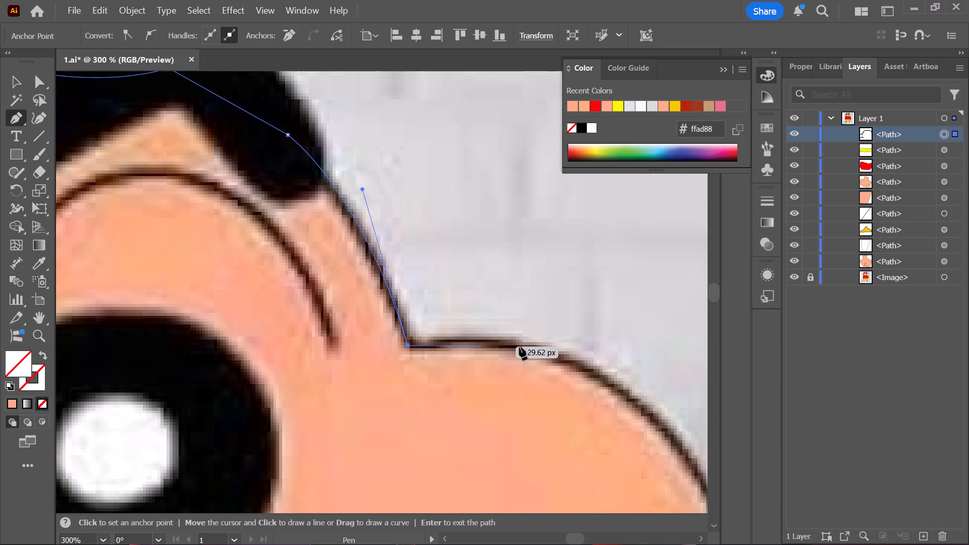
Trace the upper curve of the bulging cheek with two curved anchors, removing each outgoing handle.
{"action": "left_click_drag", "start_coordinate": [625, 396], "coordinate": [677, 440]}
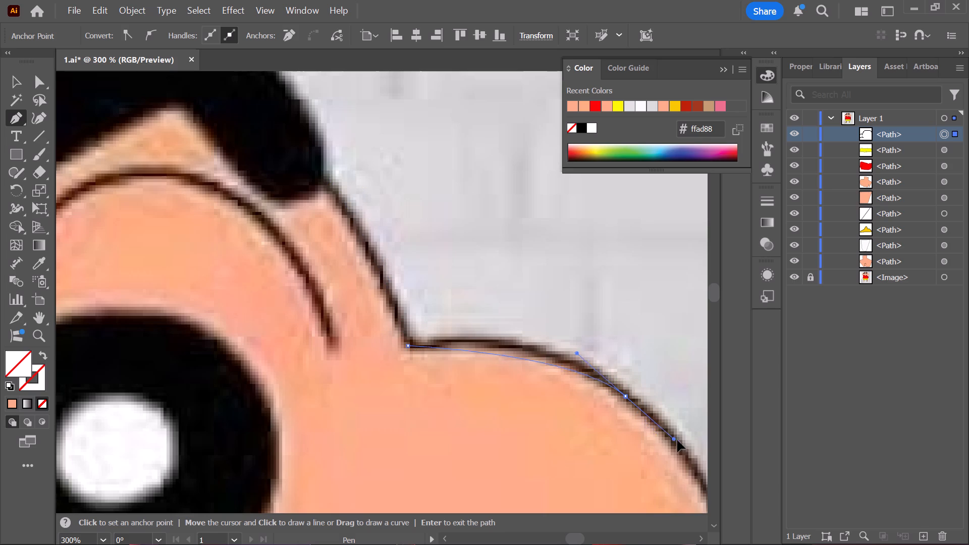
{"action": "left_click_drag", "start_coordinate": [677, 440], "coordinate": [696, 461]}
{"action": "key", "text": "space"}
{"action": "left_click_drag", "start_coordinate": [566, 444], "coordinate": [226, 396]}
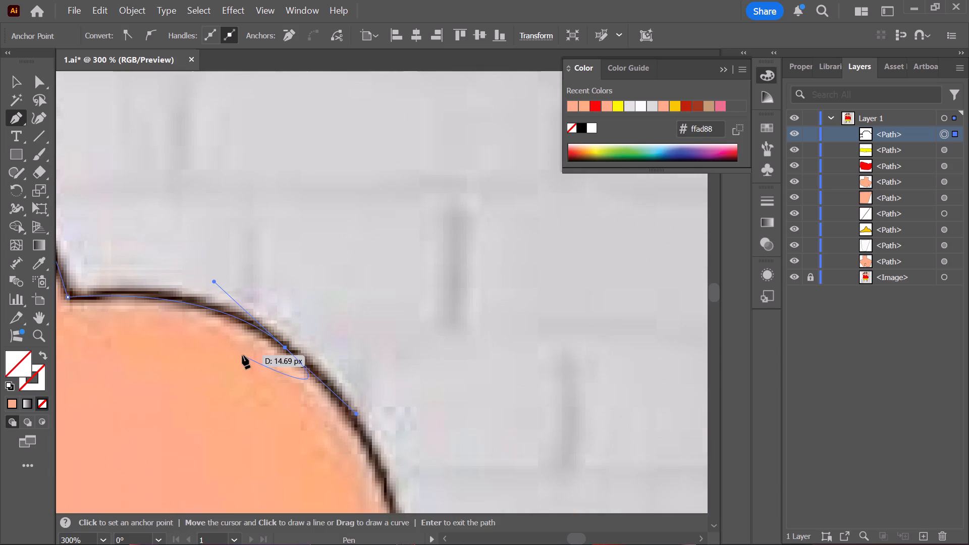
{"action": "left_click", "coordinate": [286, 348]}
{"action": "scroll", "coordinate": [253, 402], "scroll_direction": "down", "scroll_amount": 4}
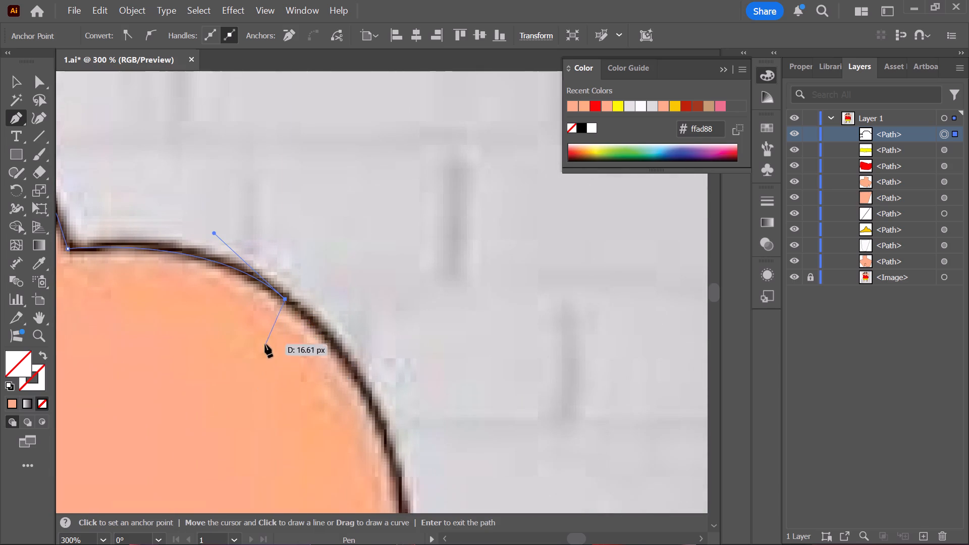
{"action": "scroll", "coordinate": [265, 344], "scroll_direction": "down", "scroll_amount": 9}
{"action": "left_click_drag", "start_coordinate": [396, 369], "coordinate": [425, 501]}
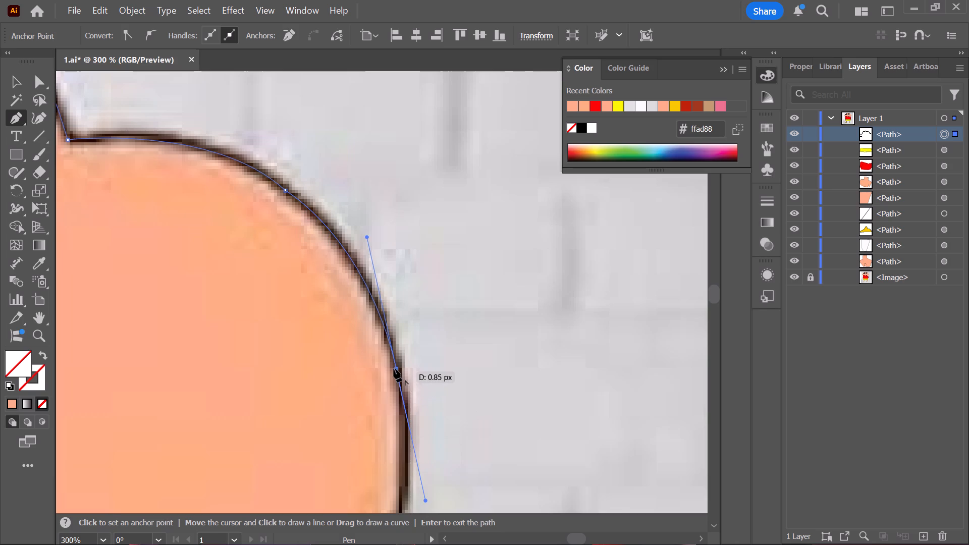
{"action": "left_click", "coordinate": [394, 368]}
Trace the cheek's outer side and lower curve down to near the shirt shoulder, removing each outgoing handle.
{"action": "scroll", "coordinate": [415, 460], "scroll_direction": "down", "scroll_amount": 8}
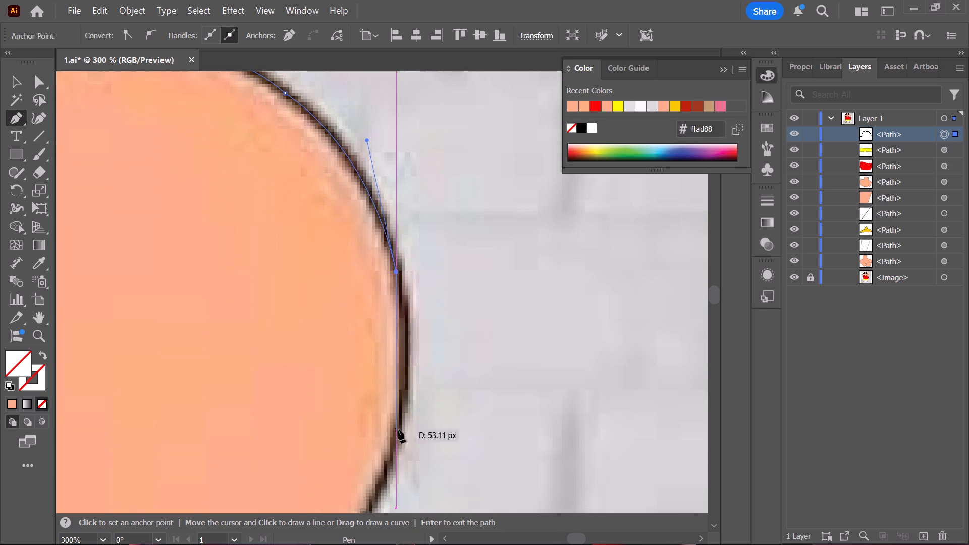
{"action": "left_click_drag", "start_coordinate": [391, 453], "coordinate": [378, 499]}
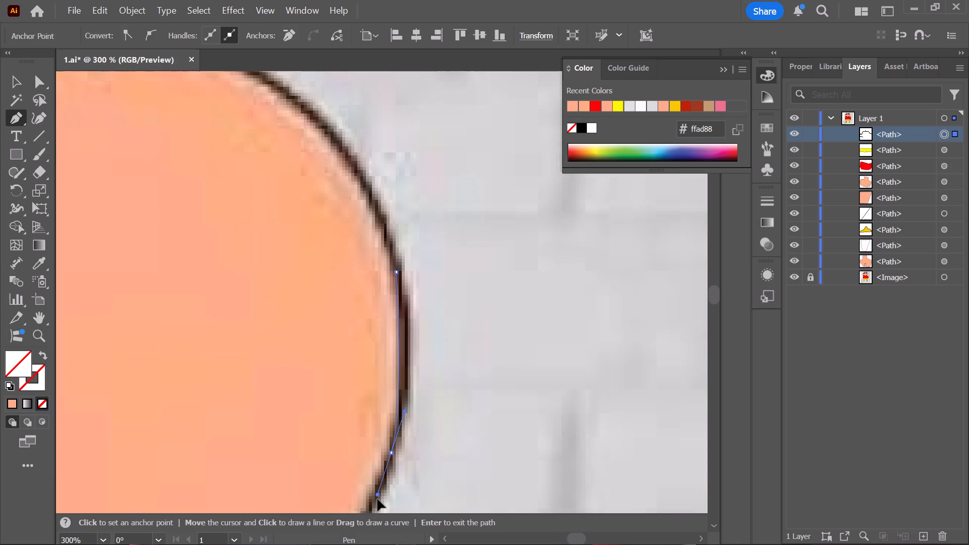
{"action": "left_click_drag", "start_coordinate": [378, 499], "coordinate": [369, 455]}
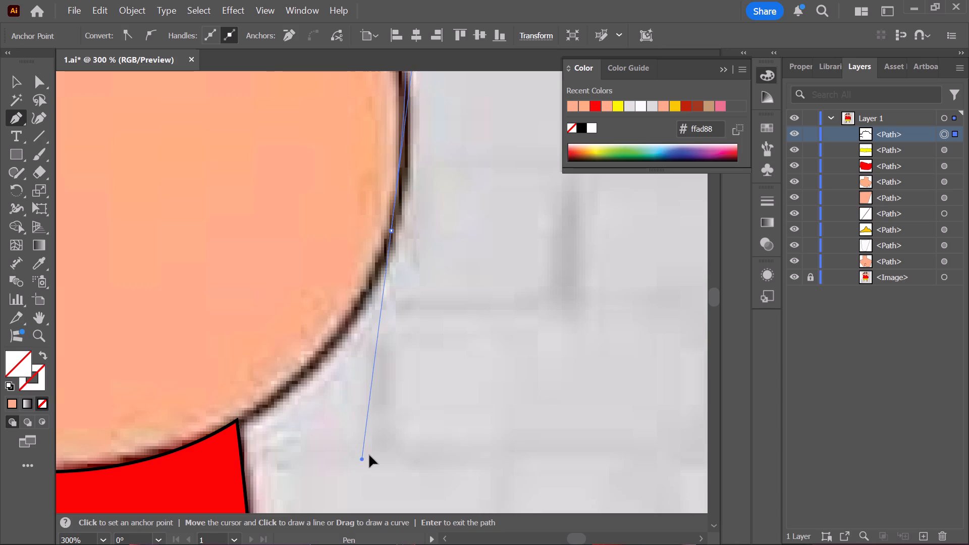
{"action": "left_click_drag", "start_coordinate": [369, 455], "coordinate": [361, 364]}
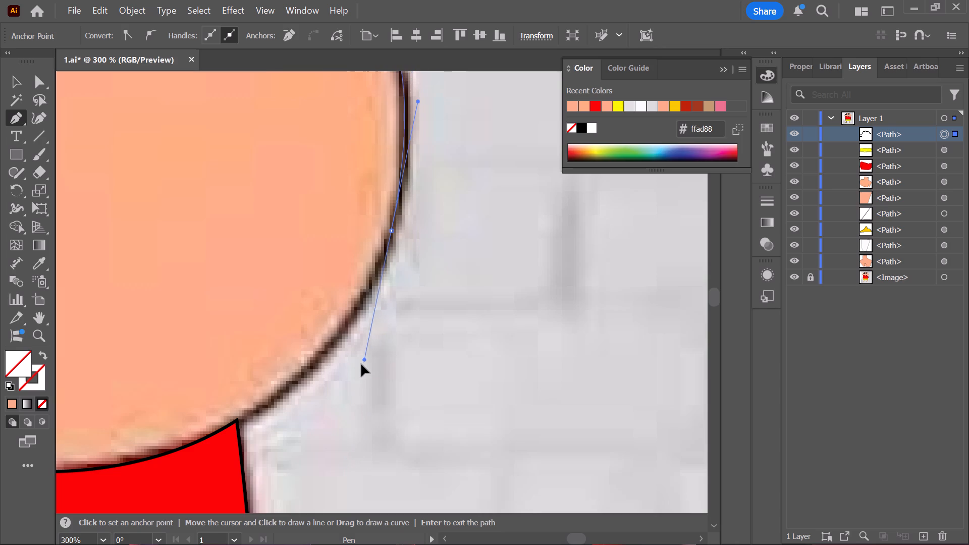
{"action": "left_click_drag", "start_coordinate": [361, 364], "coordinate": [366, 376]}
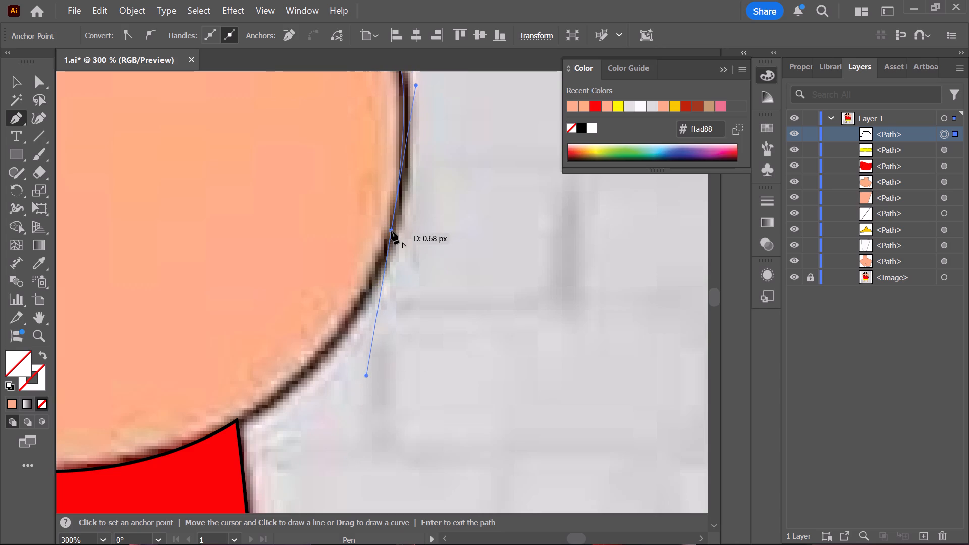
{"action": "left_click", "coordinate": [391, 230]}
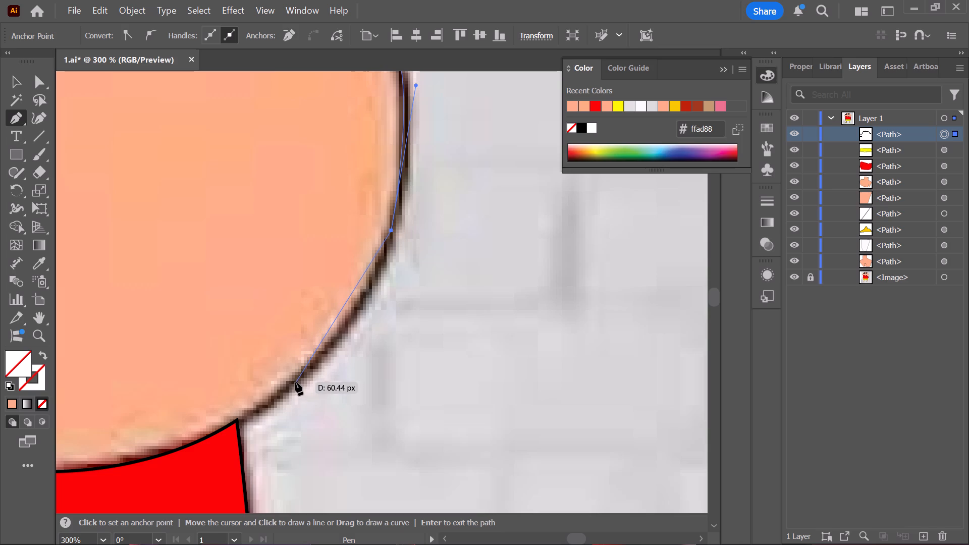
{"action": "left_click_drag", "start_coordinate": [291, 383], "coordinate": [246, 417]}
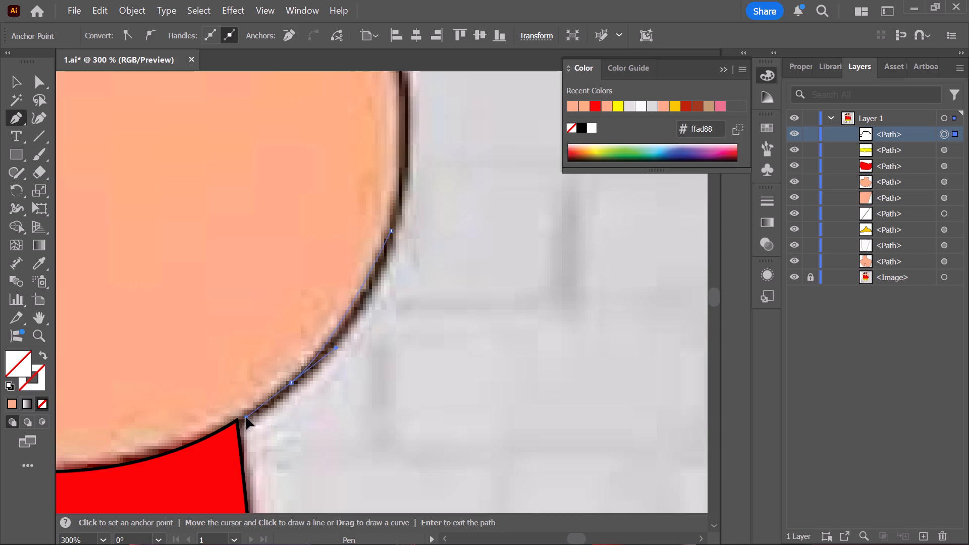
{"action": "left_click_drag", "start_coordinate": [246, 417], "coordinate": [210, 448]}
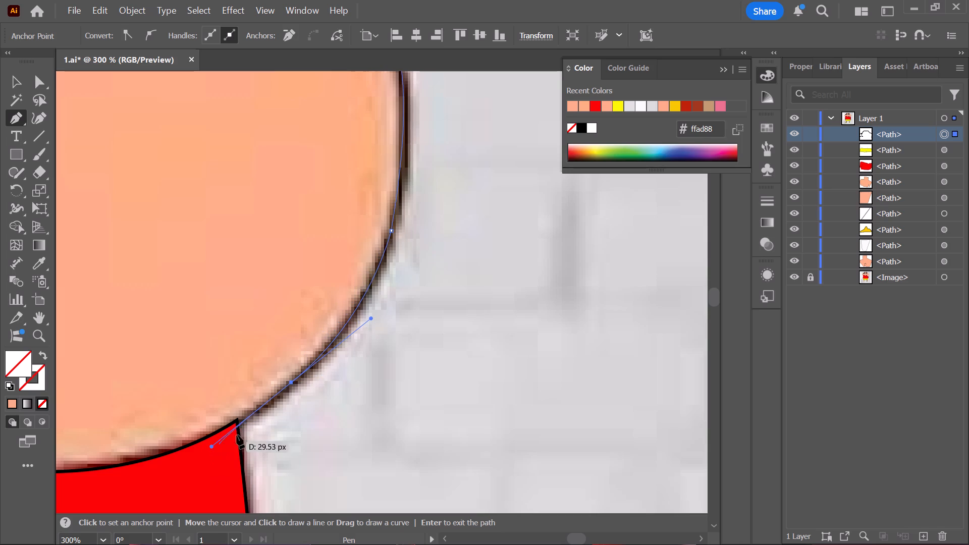
{"action": "left_click", "coordinate": [291, 385]}
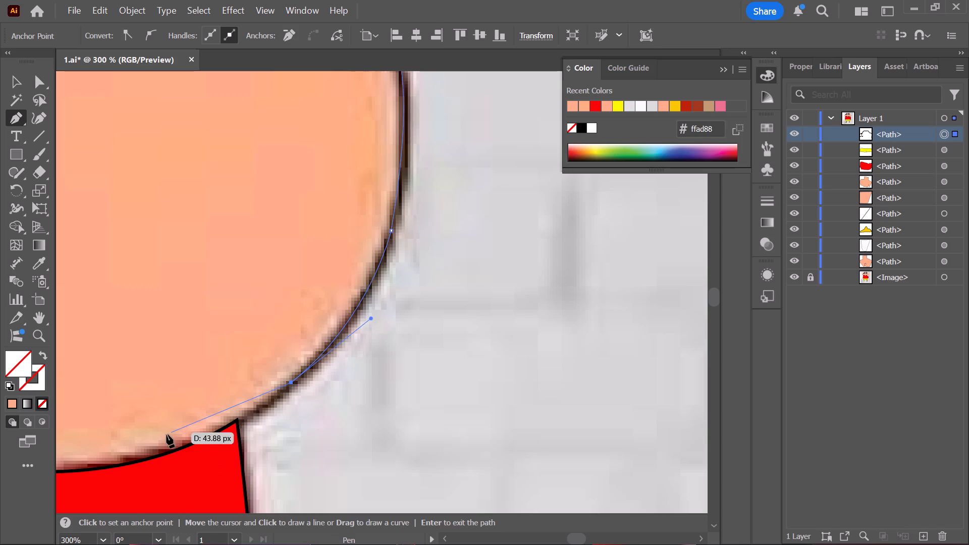
Carry the outline below the chin and mouth across the red shirt with a curved anchor and a corner anchor.
{"action": "key", "text": "space"}
{"action": "left_click_drag", "start_coordinate": [170, 445], "coordinate": [482, 314]}
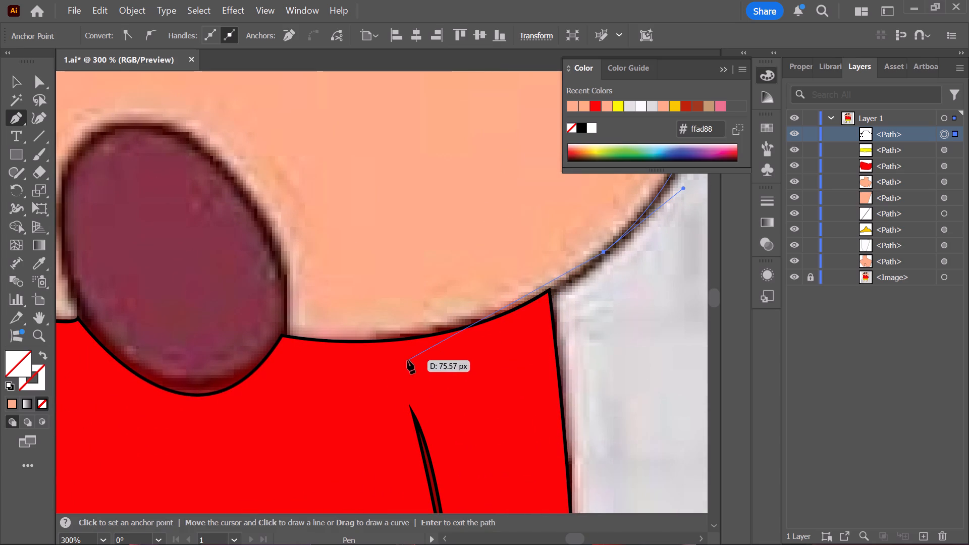
{"action": "left_click_drag", "start_coordinate": [407, 360], "coordinate": [310, 383]}
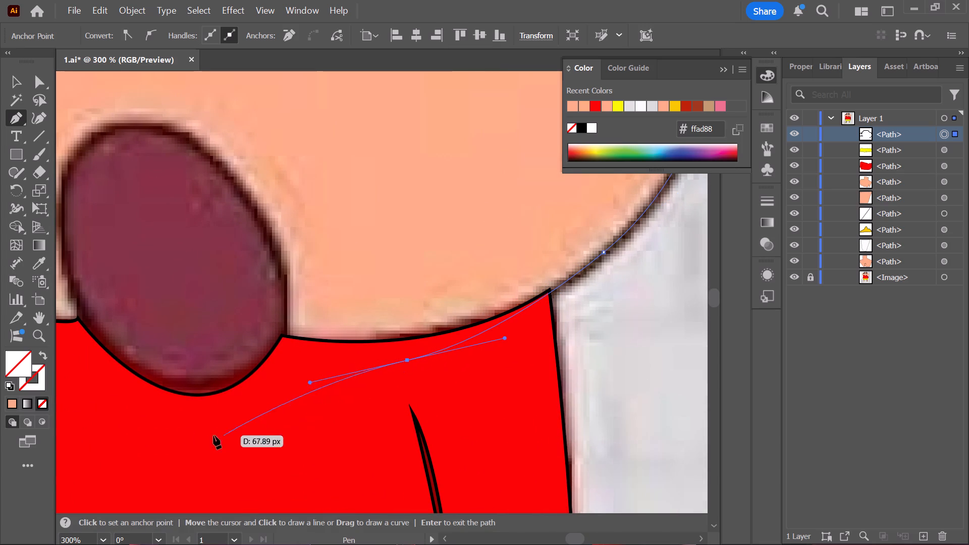
{"action": "left_click", "coordinate": [130, 447]}
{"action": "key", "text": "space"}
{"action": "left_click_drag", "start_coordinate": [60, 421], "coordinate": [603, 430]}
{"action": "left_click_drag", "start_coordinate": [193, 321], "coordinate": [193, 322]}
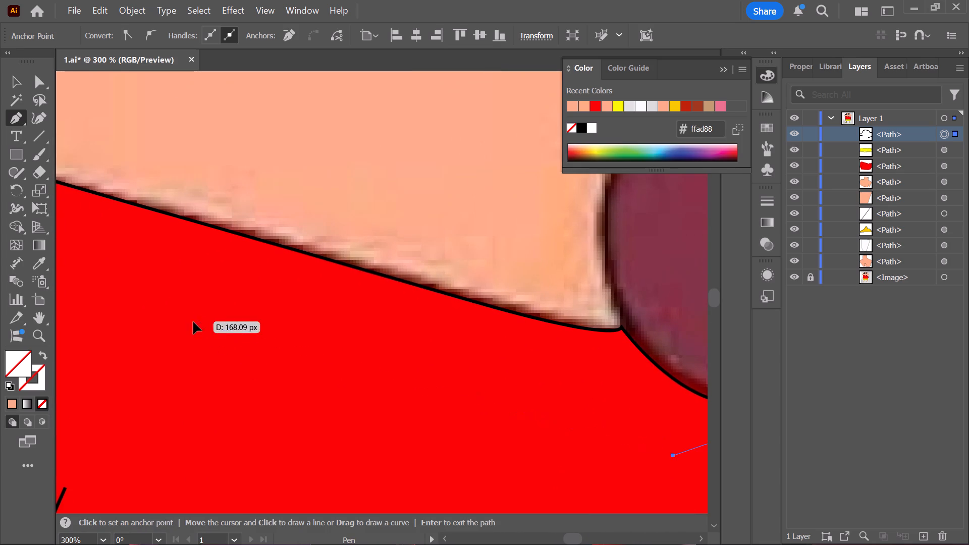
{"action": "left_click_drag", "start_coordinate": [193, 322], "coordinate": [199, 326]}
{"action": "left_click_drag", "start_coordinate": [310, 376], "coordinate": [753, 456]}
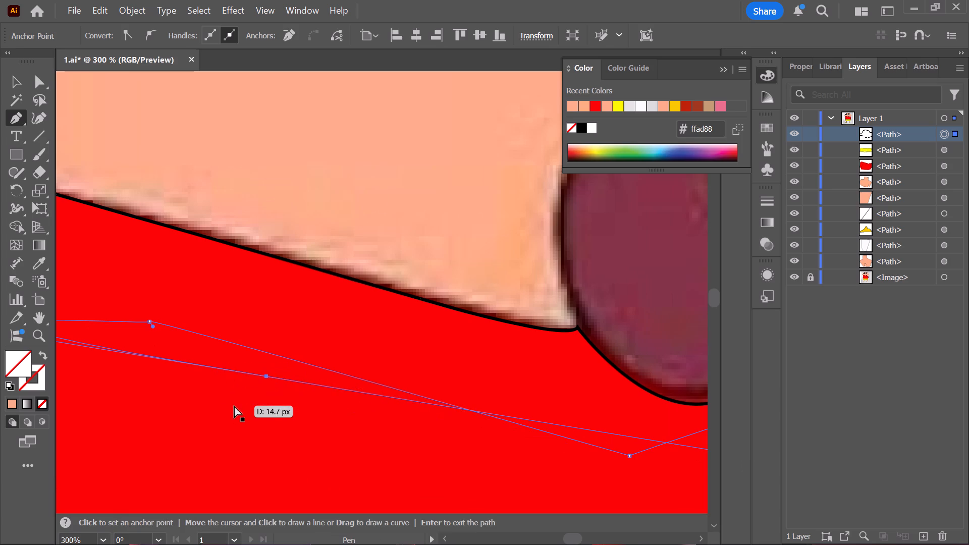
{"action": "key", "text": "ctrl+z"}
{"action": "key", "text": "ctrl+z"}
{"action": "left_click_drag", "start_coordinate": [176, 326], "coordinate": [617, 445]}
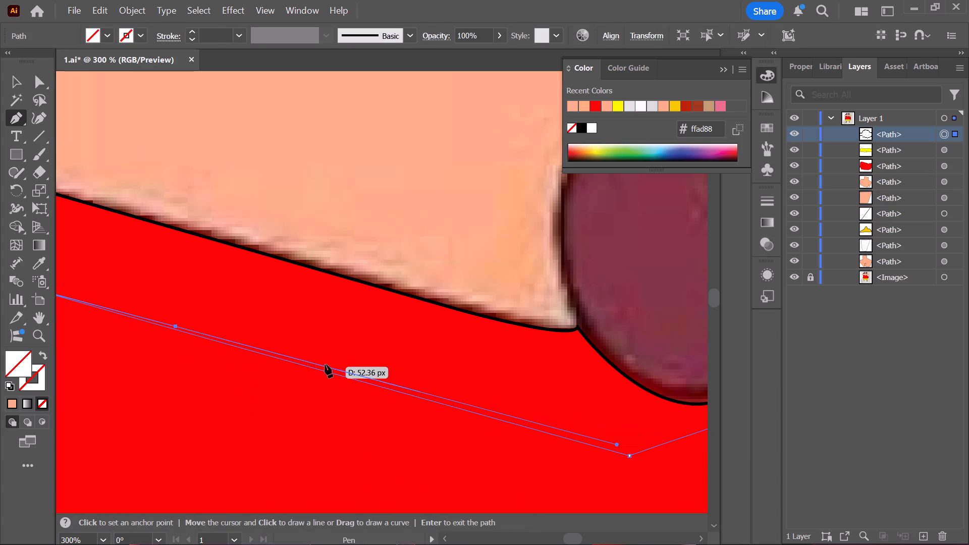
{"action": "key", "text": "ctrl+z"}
Close the head outline with a straight segment across the shirt back to its starting anchor by the neckline.
{"action": "key", "text": "space"}
{"action": "key", "text": "space"}
{"action": "key", "text": "space"}
{"action": "key", "text": "space"}
{"action": "key", "text": "space"}
{"action": "key", "text": "space"}
{"action": "key", "text": "space"}
{"action": "key", "text": "space"}
{"action": "key", "text": "space"}
{"action": "key", "text": "space"}
{"action": "key", "text": "space"}
{"action": "left_click_drag", "start_coordinate": [194, 314], "coordinate": [589, 401]}
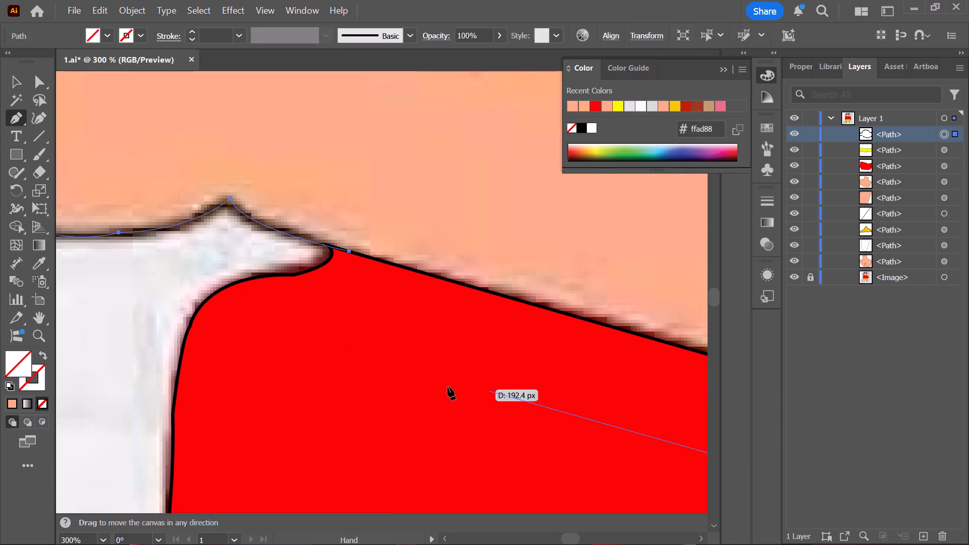
{"action": "left_click", "coordinate": [349, 251]}
Fill the closed head shape with the skin colour sampled from the face using the Eyedropper.
{"action": "scroll", "coordinate": [385, 317], "scroll_direction": "up", "scroll_amount": 2}
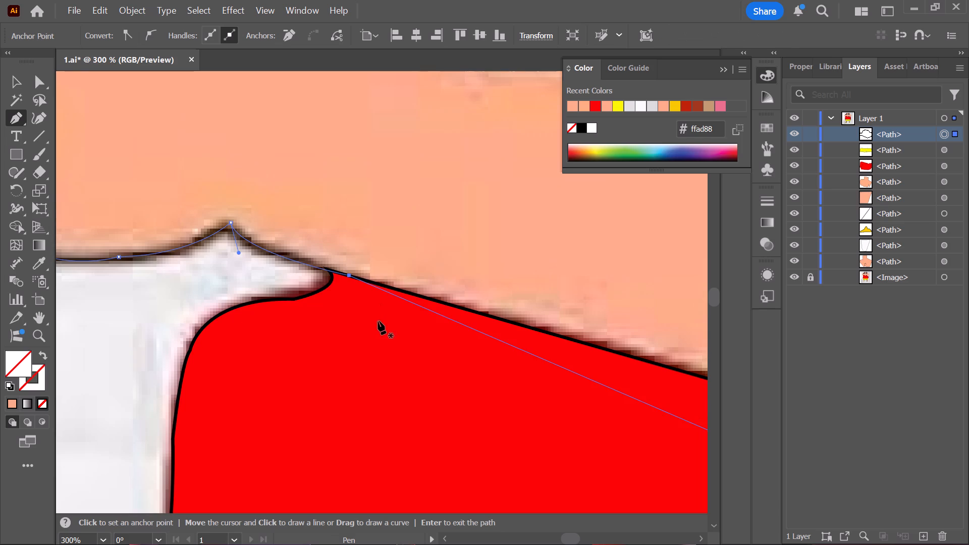
{"action": "scroll", "coordinate": [373, 324], "scroll_direction": "down", "scroll_amount": 4, "text": "alt"}
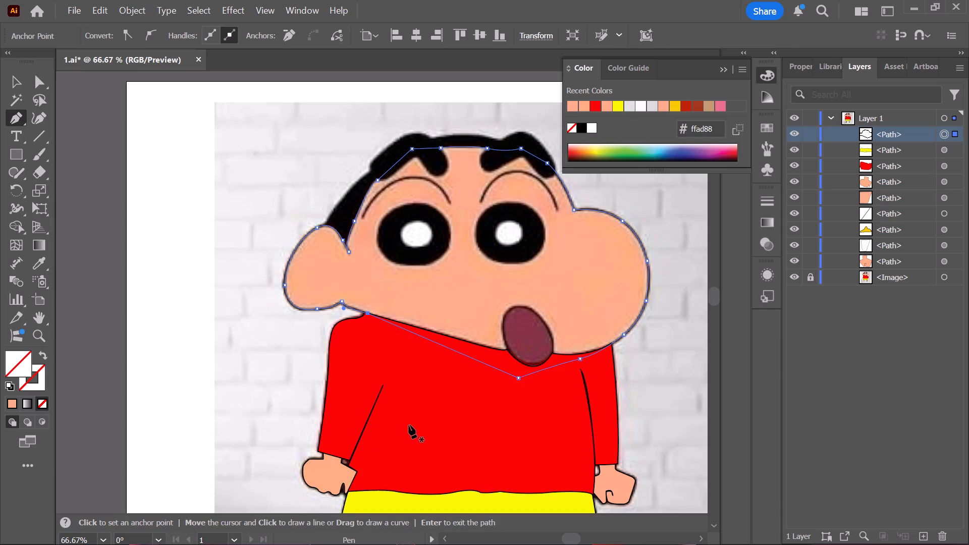
{"action": "scroll", "coordinate": [424, 455], "scroll_direction": "down", "scroll_amount": 3}
{"action": "scroll", "coordinate": [364, 291], "scroll_direction": "down", "scroll_amount": 3}
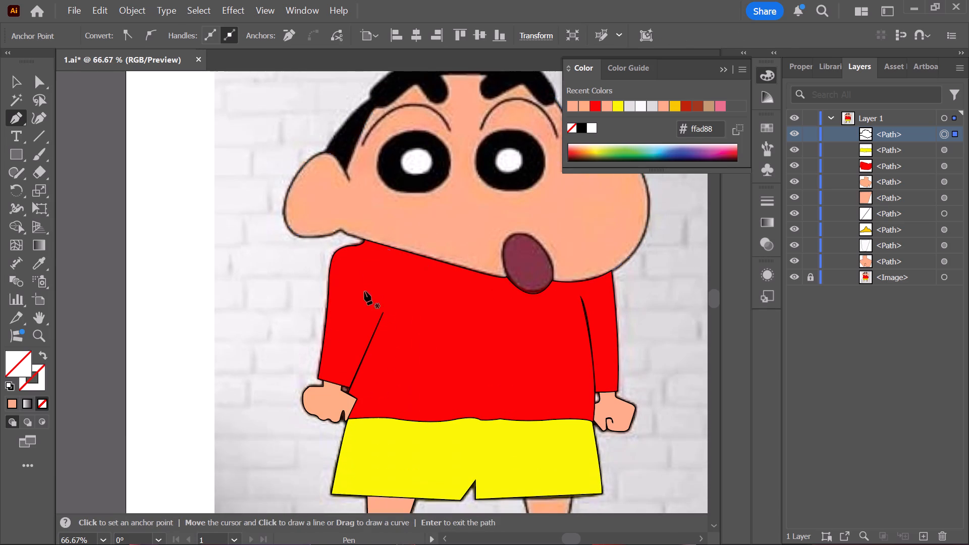
{"action": "scroll", "coordinate": [21, 172], "scroll_direction": "up", "scroll_amount": 2}
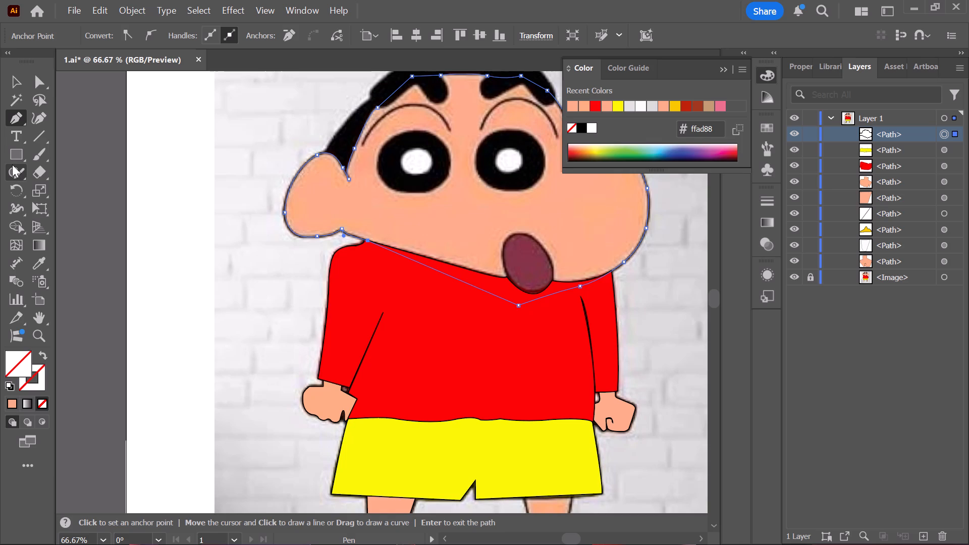
{"action": "scroll", "coordinate": [108, 162], "scroll_direction": "up", "scroll_amount": 1}
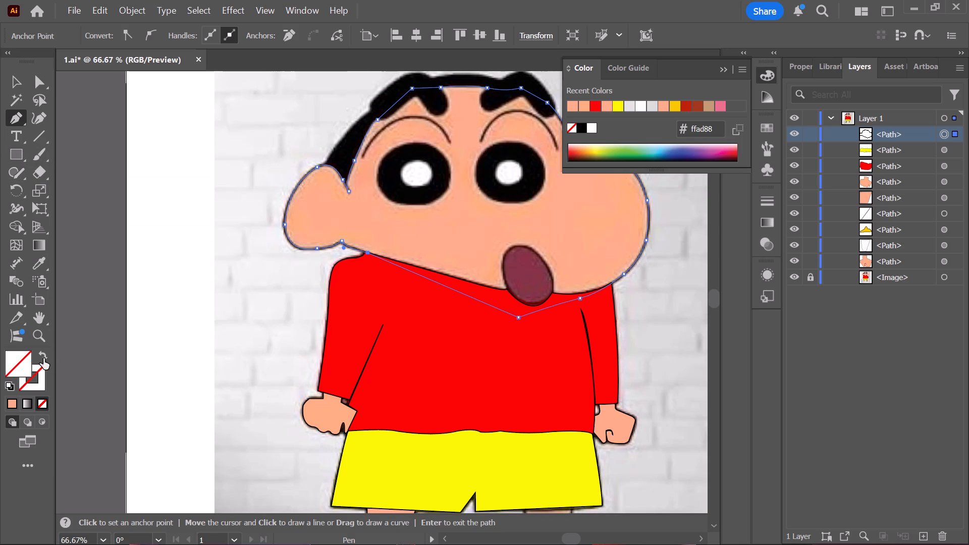
{"action": "left_click", "coordinate": [45, 264]}
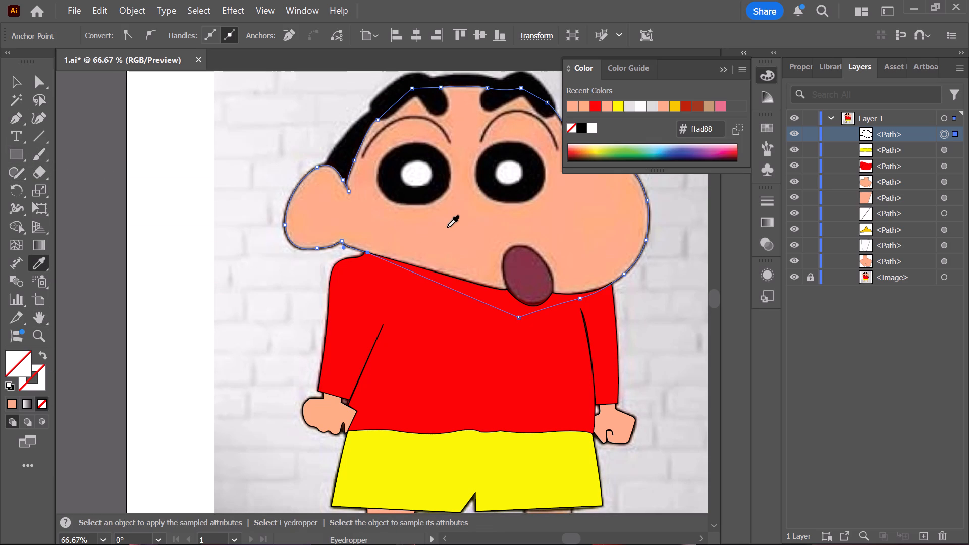
{"action": "left_click", "coordinate": [447, 227]}
{"action": "scroll", "coordinate": [450, 248], "scroll_direction": "up", "scroll_amount": 8}
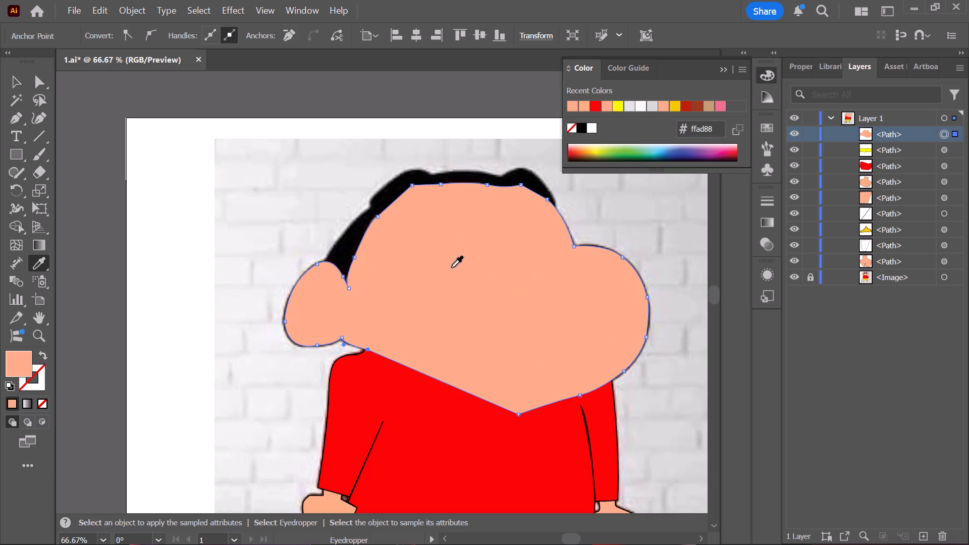
{"action": "scroll", "coordinate": [452, 274], "scroll_direction": "up", "scroll_amount": 2}
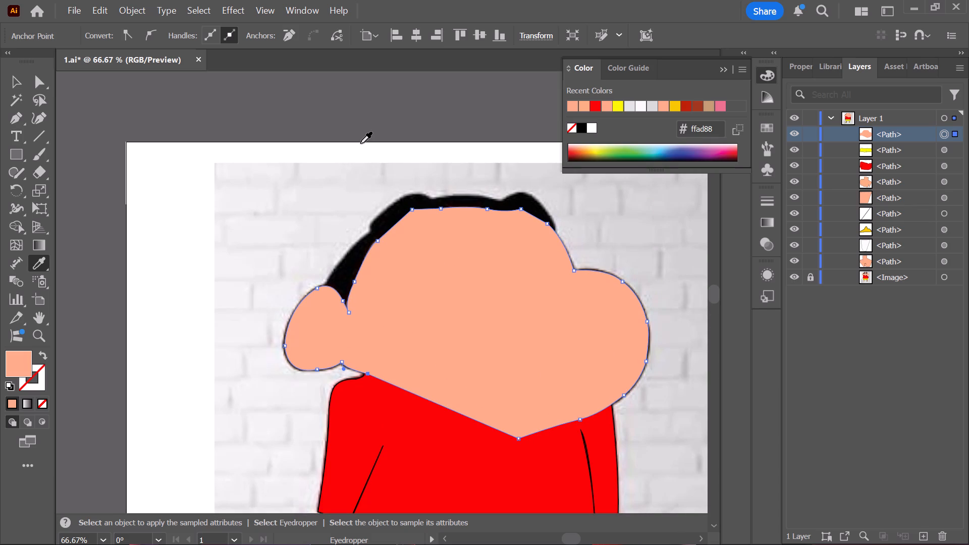
Give the skin-coloured head shape a black 1 pt stroke.
{"action": "key", "text": "c"}
{"action": "left_click", "coordinate": [351, 131]}
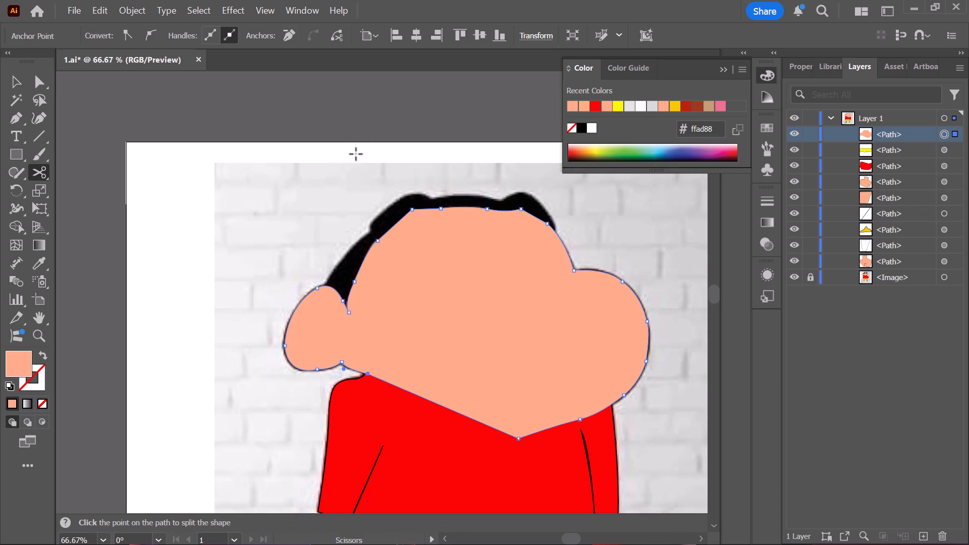
{"action": "key", "text": "x"}
{"action": "left_click", "coordinate": [291, 122]}
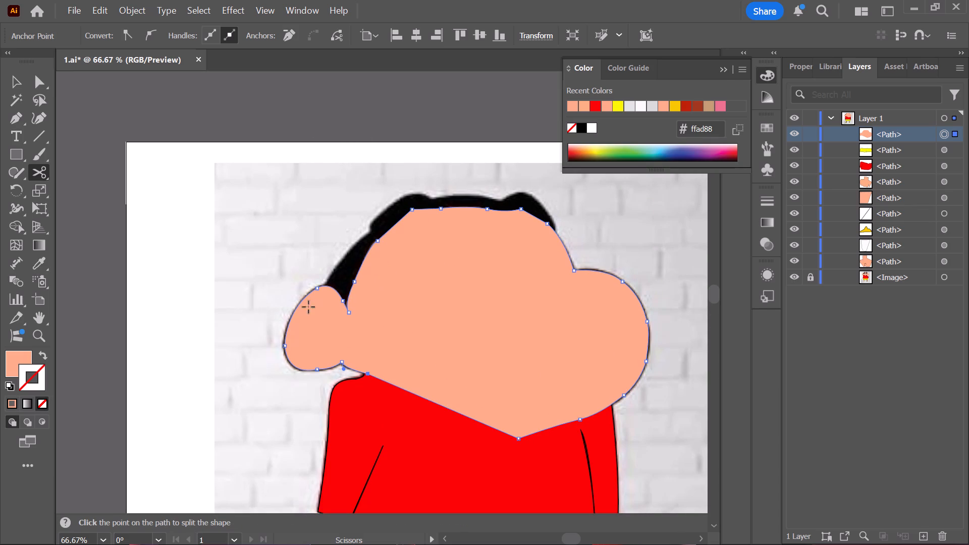
{"action": "scroll", "coordinate": [264, 302], "scroll_direction": "down", "scroll_amount": 3}
{"action": "left_click", "coordinate": [30, 210]}
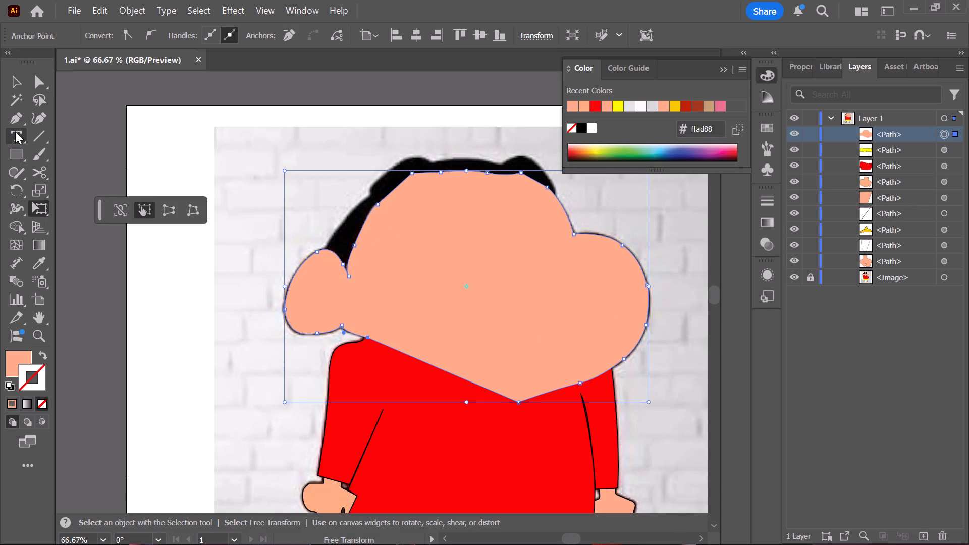
{"action": "left_click", "coordinate": [436, 251]}
{"action": "left_click", "coordinate": [29, 386]}
{"action": "left_click", "coordinate": [789, 60]}
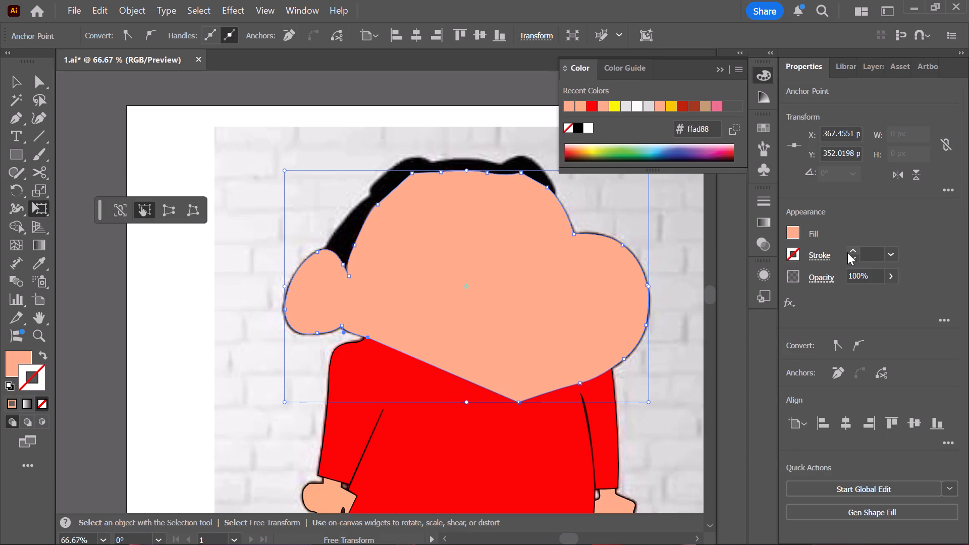
{"action": "triple_click", "coordinate": [849, 249]}
{"action": "left_click", "coordinate": [849, 249]}
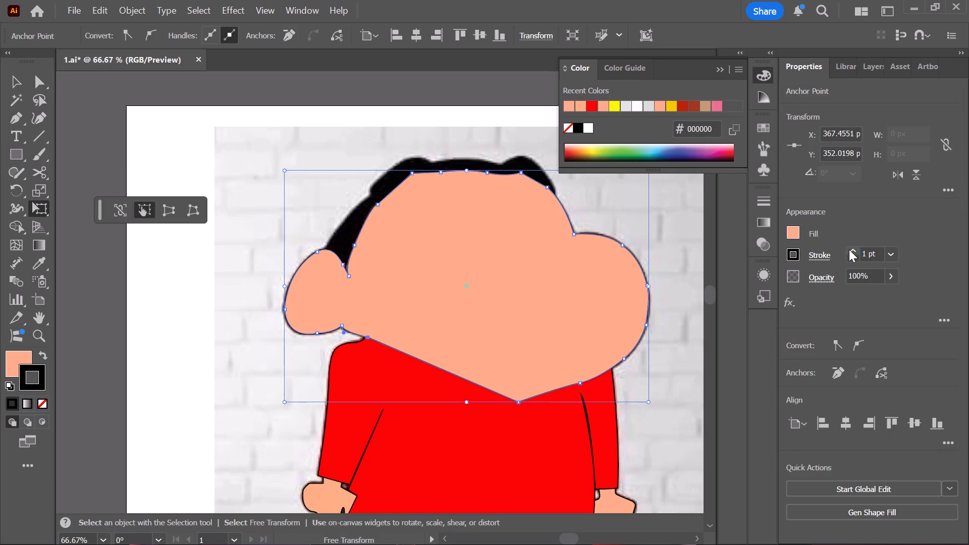
Bring the red shirt shape to the front so it overlaps the head's lower edge, and deselect it.
{"action": "scroll", "coordinate": [415, 132], "scroll_direction": "up", "scroll_amount": 5}
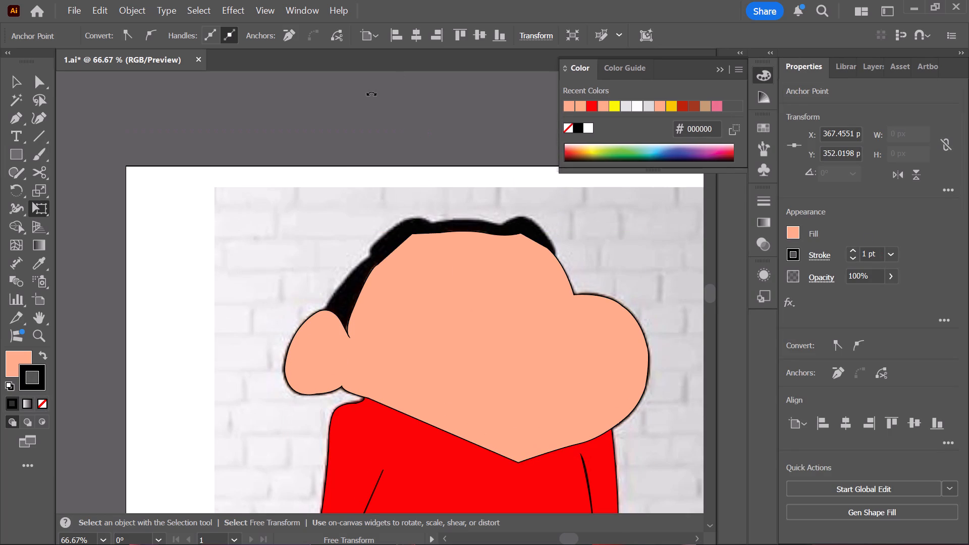
{"action": "left_click", "coordinate": [15, 80]}
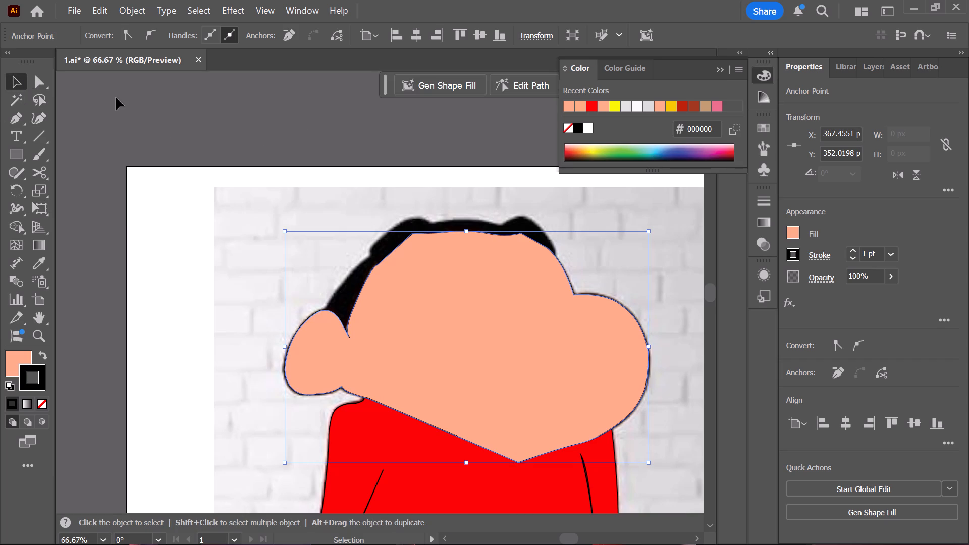
{"action": "key", "text": "space"}
{"action": "left_click_drag", "start_coordinate": [418, 136], "coordinate": [311, 131]}
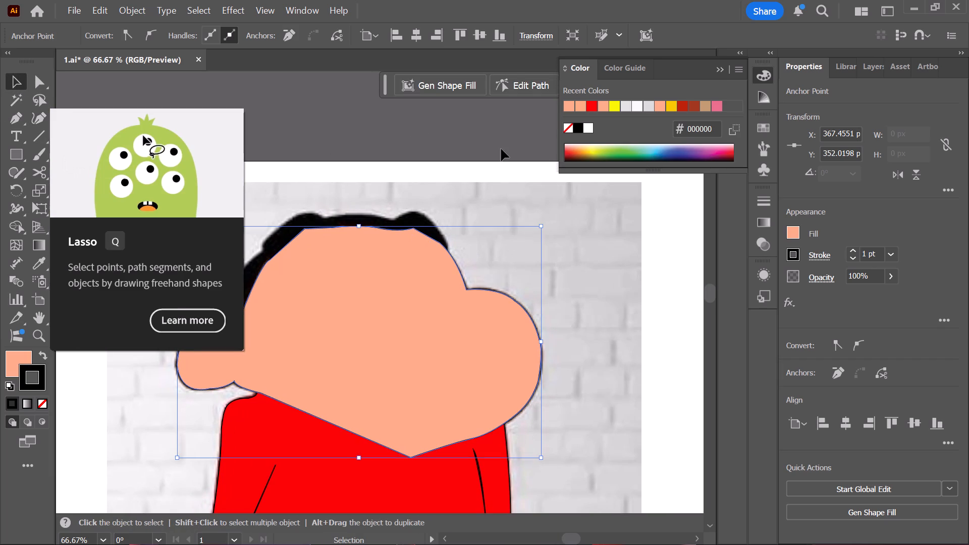
{"action": "scroll", "coordinate": [533, 218], "scroll_direction": "down", "scroll_amount": 2}
{"action": "left_click", "coordinate": [615, 378]}
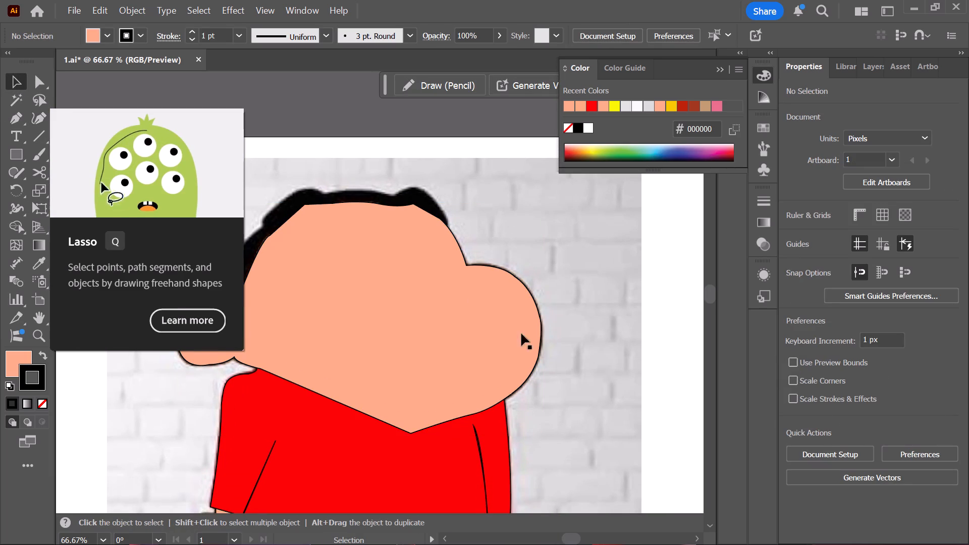
{"action": "scroll", "coordinate": [317, 255], "scroll_direction": "up", "scroll_amount": 3}
{"action": "scroll", "coordinate": [332, 249], "scroll_direction": "down", "scroll_amount": 3}
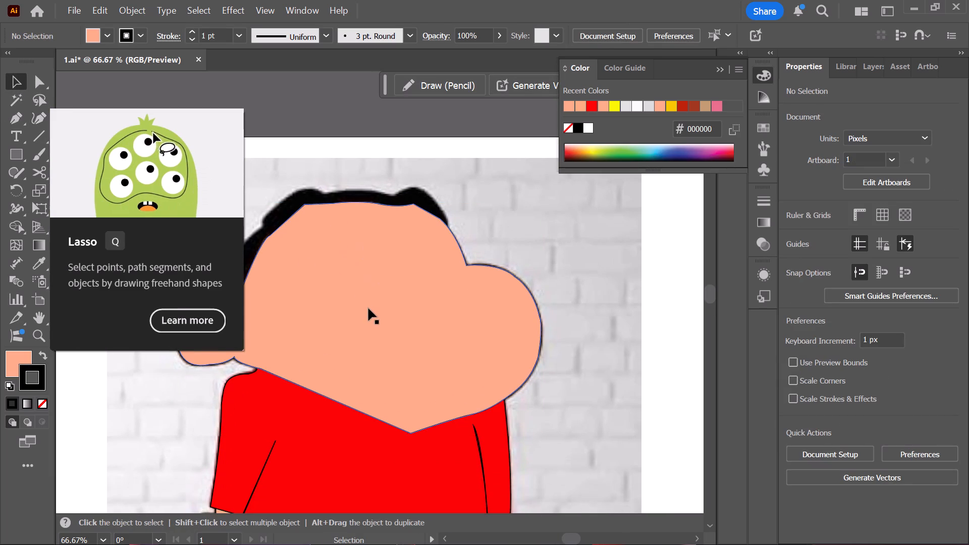
{"action": "left_click", "coordinate": [368, 308]}
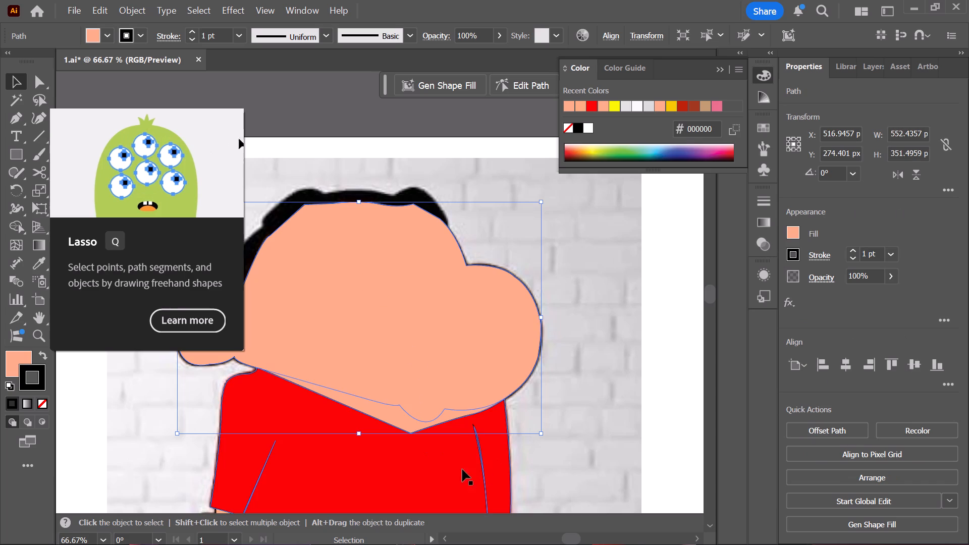
{"action": "left_click", "coordinate": [452, 469]}
{"action": "scroll", "coordinate": [459, 426], "scroll_direction": "down", "scroll_amount": 3}
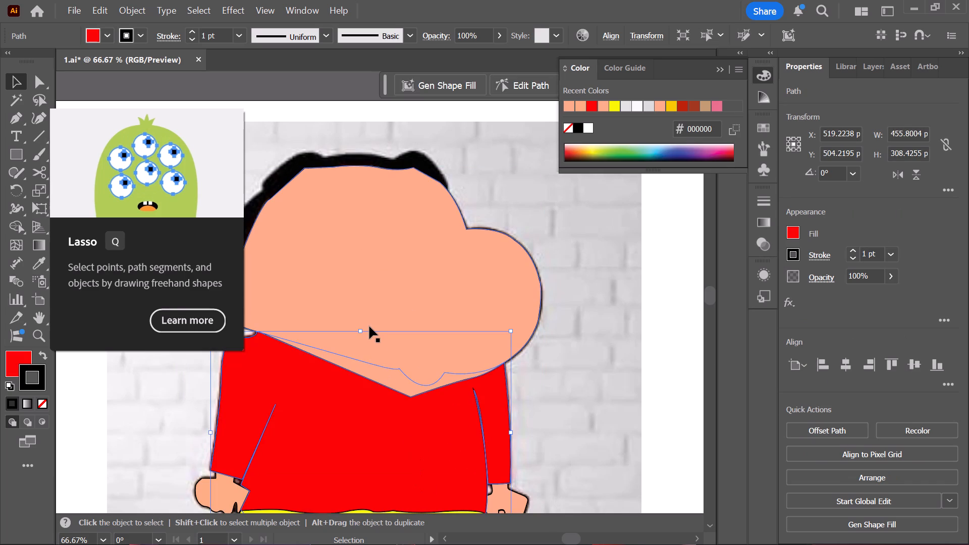
{"action": "key", "text": "ctrl+shift+bracketright"}
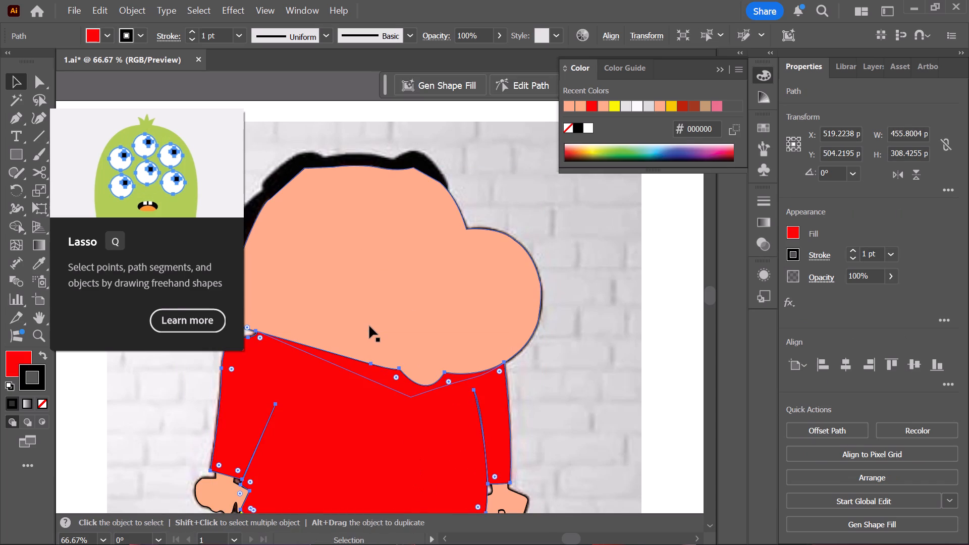
{"action": "scroll", "coordinate": [406, 207], "scroll_direction": "up", "scroll_amount": 4}
{"action": "scroll", "coordinate": [460, 329], "scroll_direction": "up", "scroll_amount": 4}
{"action": "left_click", "coordinate": [426, 146]}
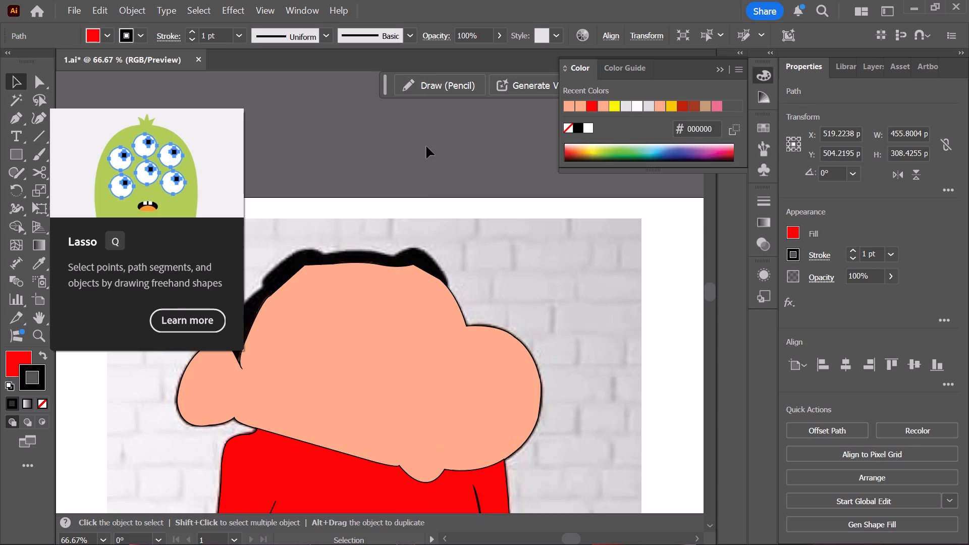
Hide the head path in Layer 1 to reveal the facial features of the reference image.
{"action": "scroll", "coordinate": [443, 195], "scroll_direction": "down", "scroll_amount": 3}
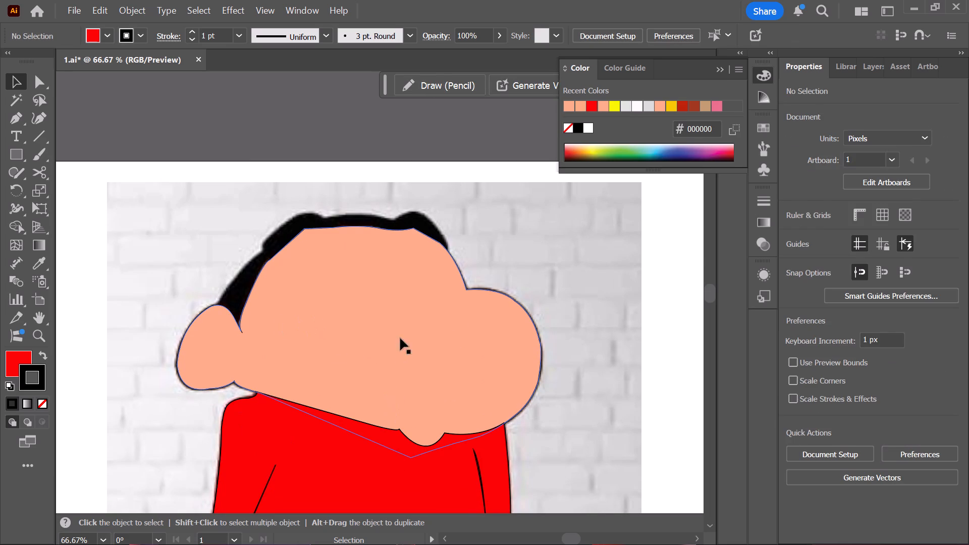
{"action": "scroll", "coordinate": [315, 299], "scroll_direction": "down", "scroll_amount": 3}
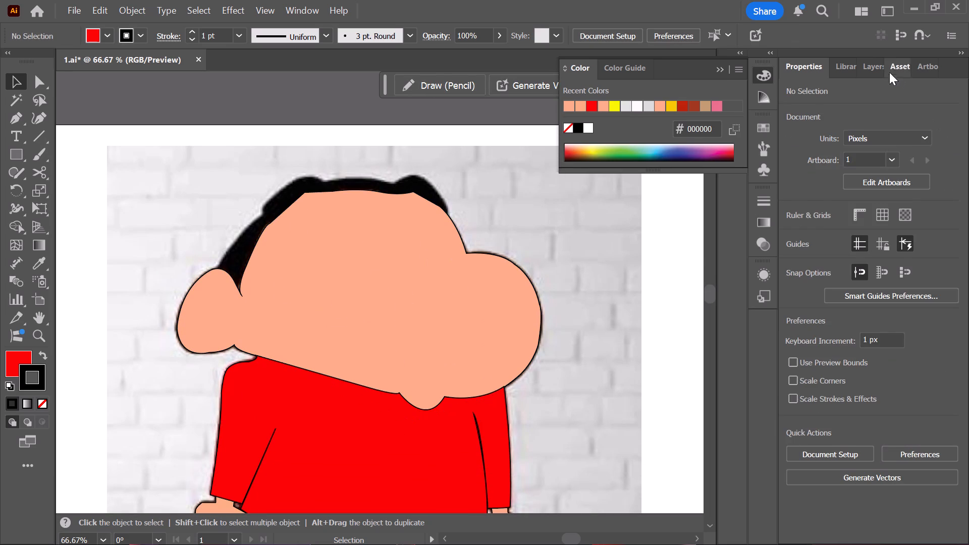
{"action": "left_click", "coordinate": [832, 71]}
{"action": "left_click", "coordinate": [869, 75]}
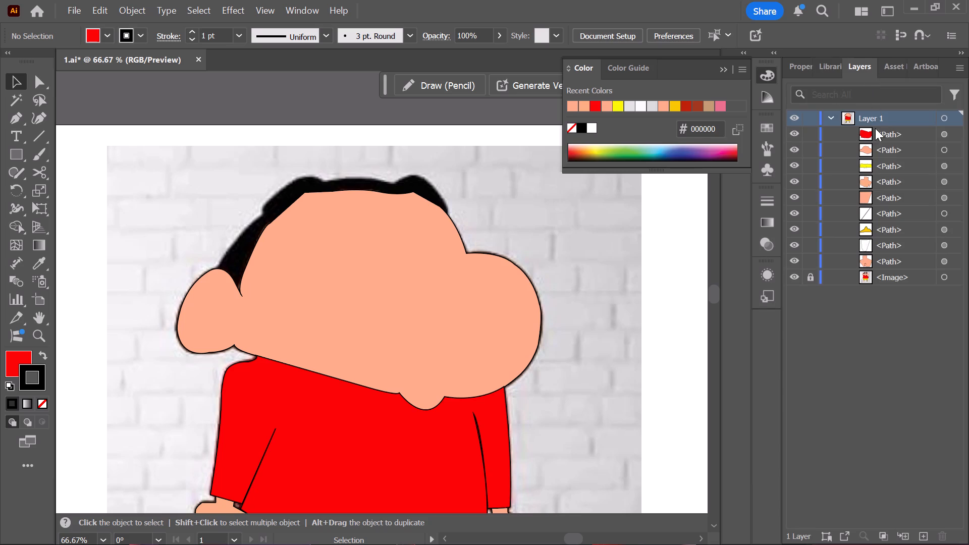
{"action": "left_click", "coordinate": [872, 66]}
{"action": "left_click", "coordinate": [794, 152]}
Draw an ellipse about 63 by 95 px over the mouth, tilting and positioning it to match the reference.
{"action": "scroll", "coordinate": [158, 338], "scroll_direction": "down", "scroll_amount": 2}
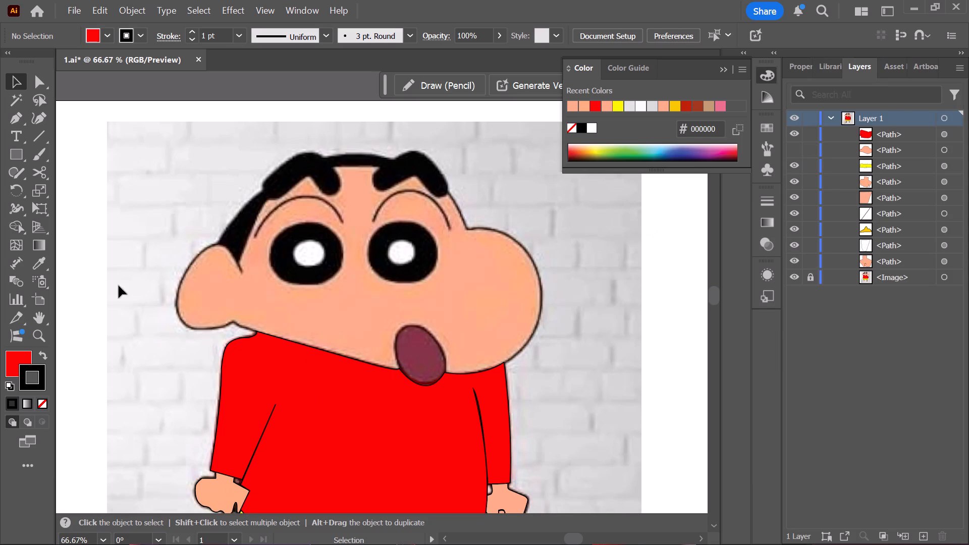
{"action": "right_click", "coordinate": [15, 155]}
{"action": "left_click", "coordinate": [42, 192]}
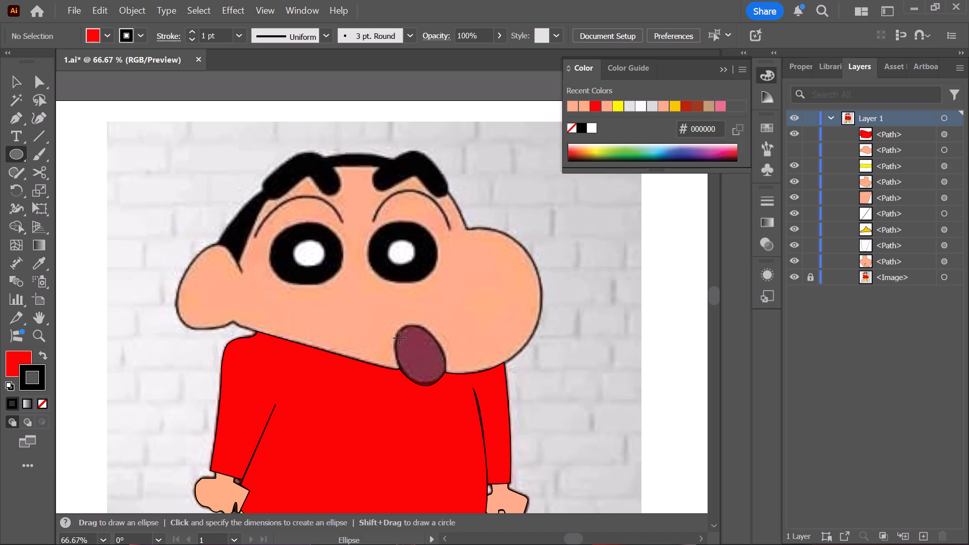
{"action": "left_click_drag", "start_coordinate": [398, 330], "coordinate": [441, 396]}
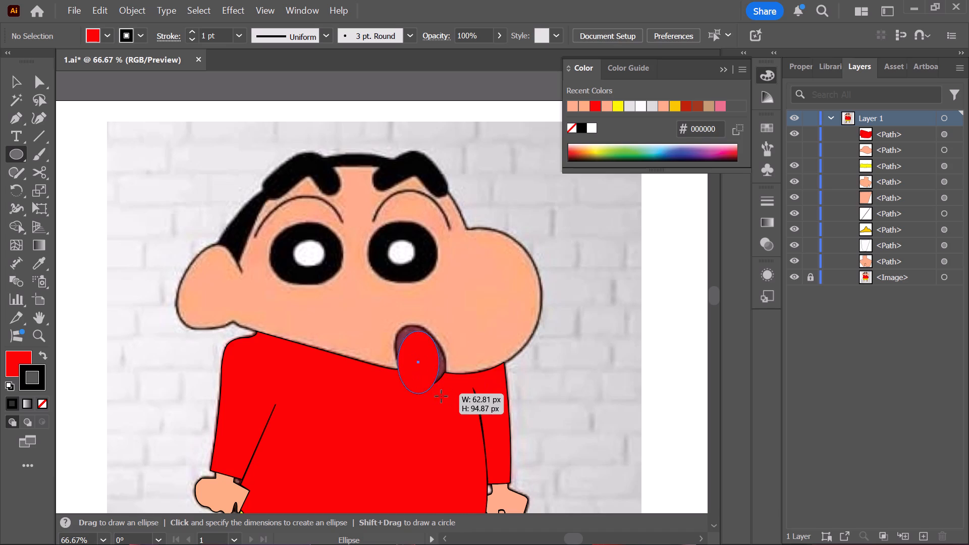
{"action": "left_click_drag", "start_coordinate": [441, 396], "coordinate": [441, 395]}
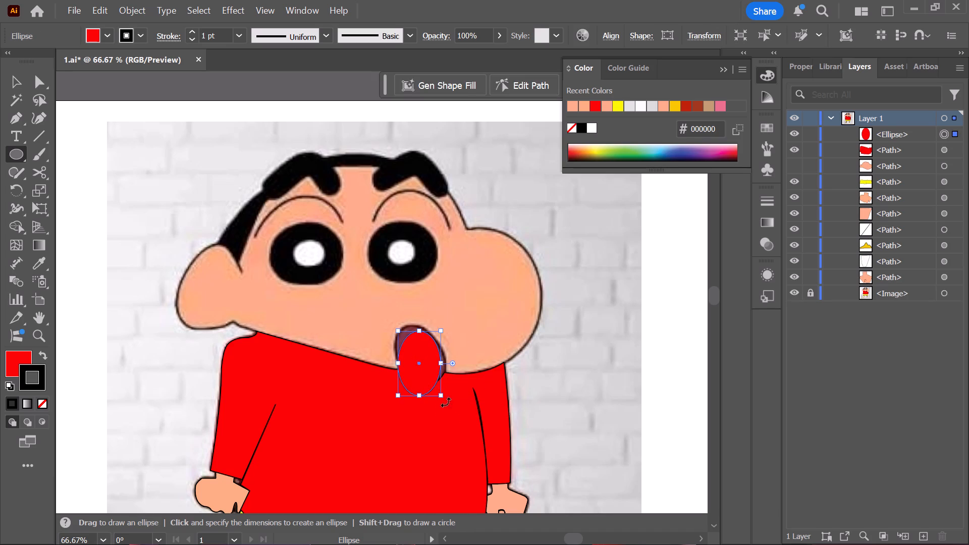
{"action": "left_click_drag", "start_coordinate": [446, 404], "coordinate": [464, 393]}
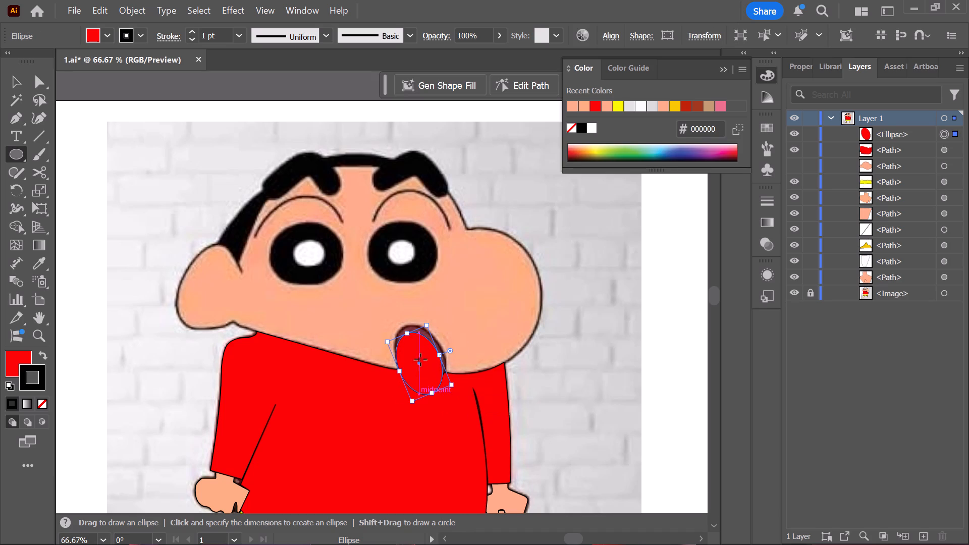
{"action": "left_click_drag", "start_coordinate": [418, 361], "coordinate": [417, 353]}
Reshape the mouth ellipse by adjusting its cheek-side anchor and handle and its bottom anchor to follow the reference mouth.
{"action": "left_click", "coordinate": [42, 84]}
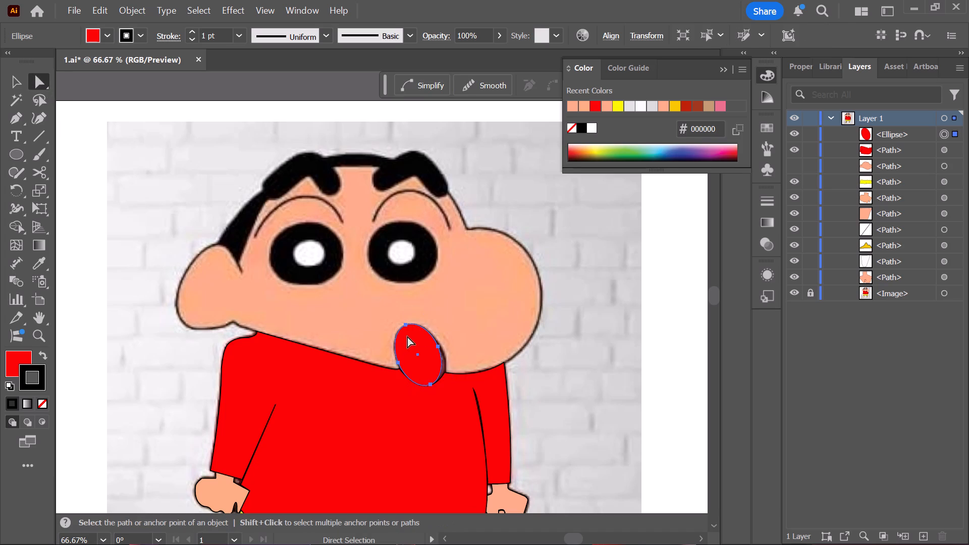
{"action": "left_click", "coordinate": [432, 385]}
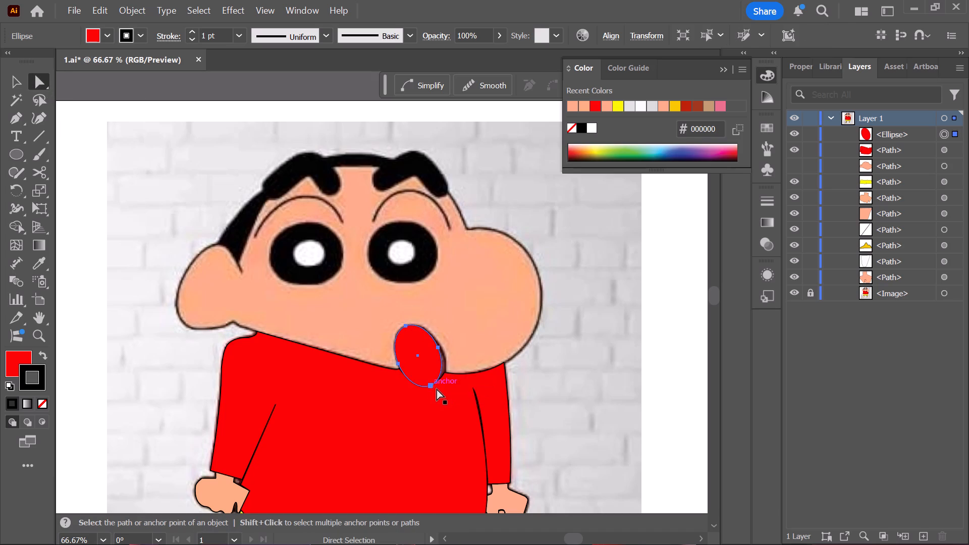
{"action": "double_click", "coordinate": [430, 386]}
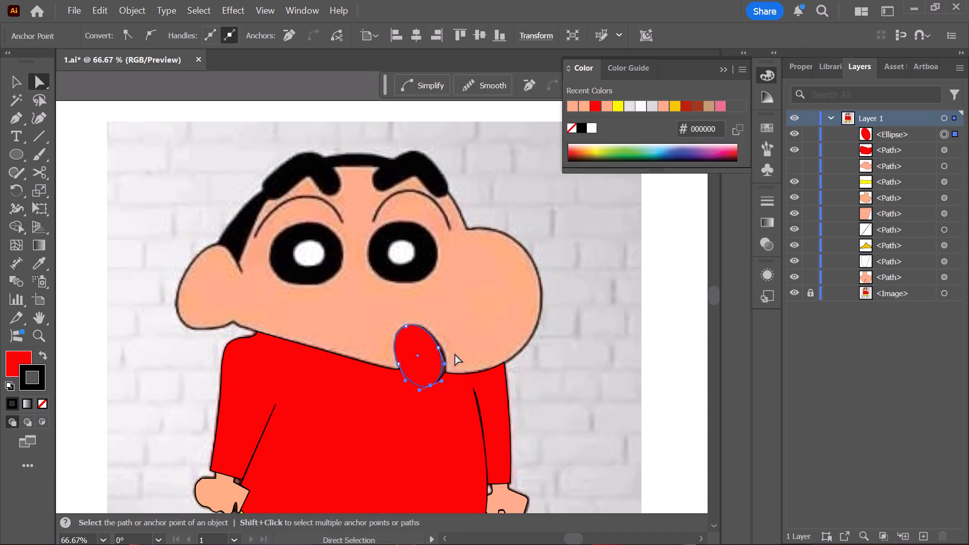
{"action": "double_click", "coordinate": [439, 347]}
{"action": "left_click_drag", "start_coordinate": [445, 364], "coordinate": [446, 364]}
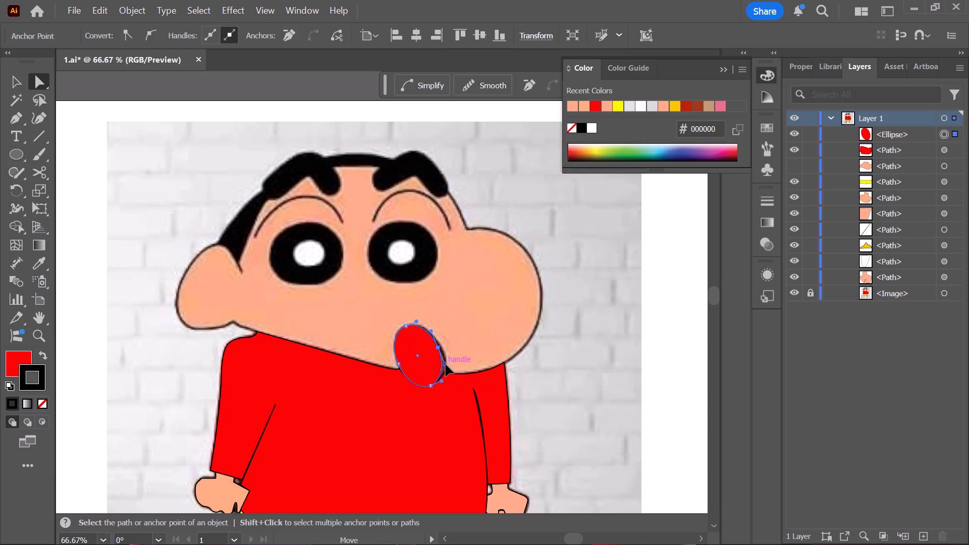
{"action": "left_click_drag", "start_coordinate": [446, 364], "coordinate": [448, 369]}
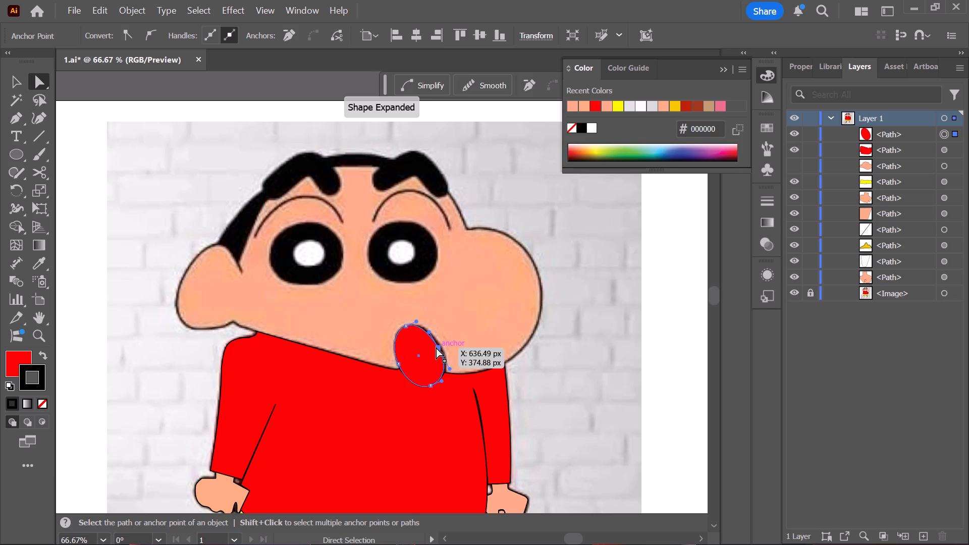
{"action": "left_click", "coordinate": [437, 347]}
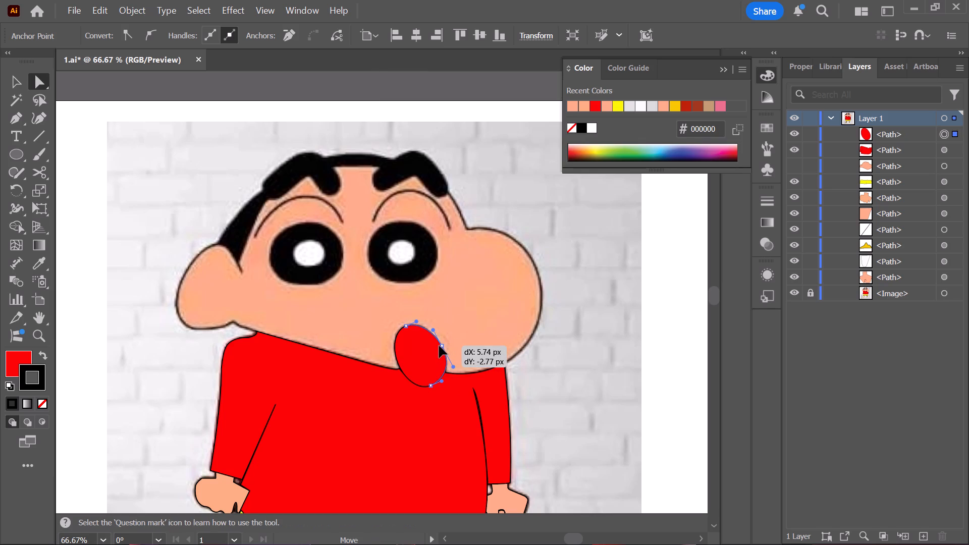
{"action": "left_click", "coordinate": [452, 366]}
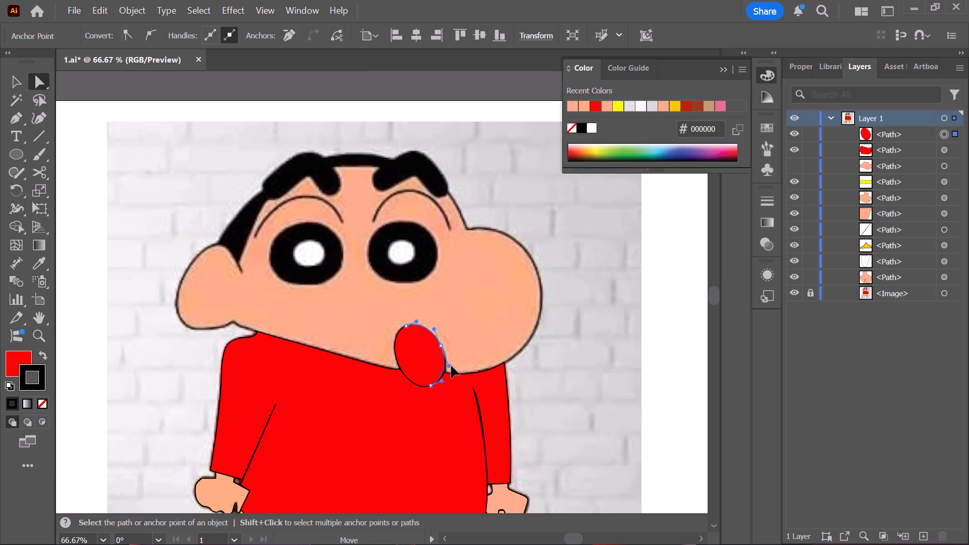
{"action": "left_click", "coordinate": [430, 386]}
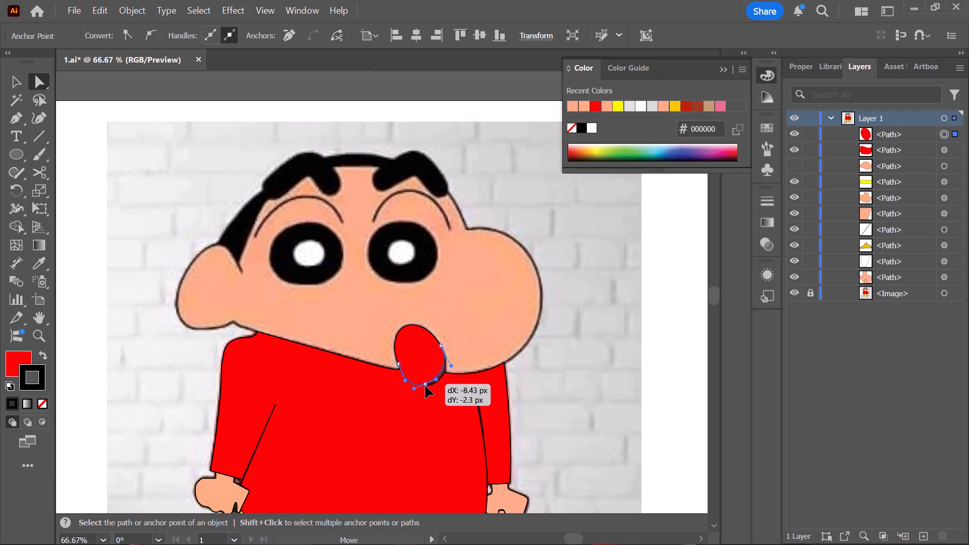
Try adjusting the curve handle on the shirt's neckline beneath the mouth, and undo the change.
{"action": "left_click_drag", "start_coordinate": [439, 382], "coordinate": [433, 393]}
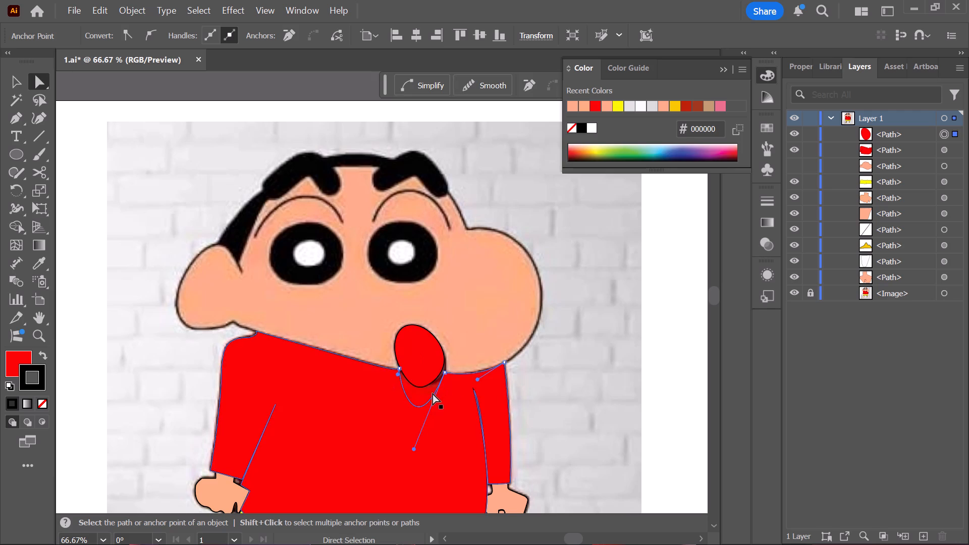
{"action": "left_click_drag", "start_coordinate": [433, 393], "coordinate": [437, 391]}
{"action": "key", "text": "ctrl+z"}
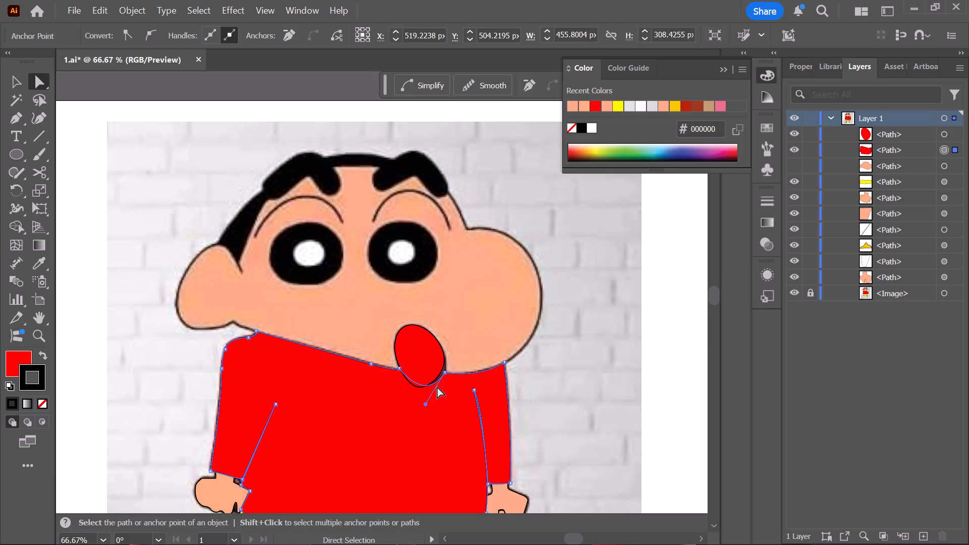
Refine the mouth ellipse by shifting its bottom anchor slightly towards the cheek to follow the reference, and deselect it.
{"action": "left_click", "coordinate": [432, 375]}
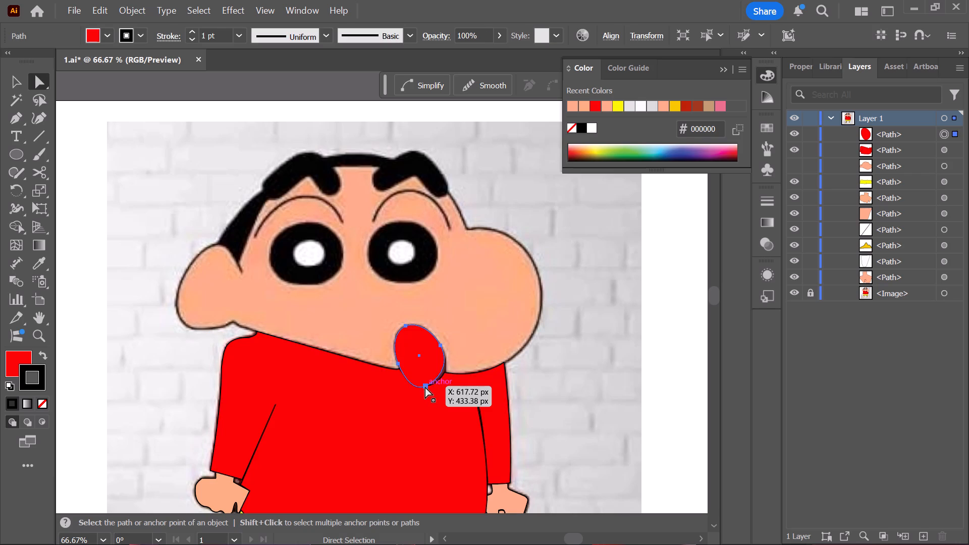
{"action": "double_click", "coordinate": [425, 387]}
{"action": "left_click", "coordinate": [436, 383]}
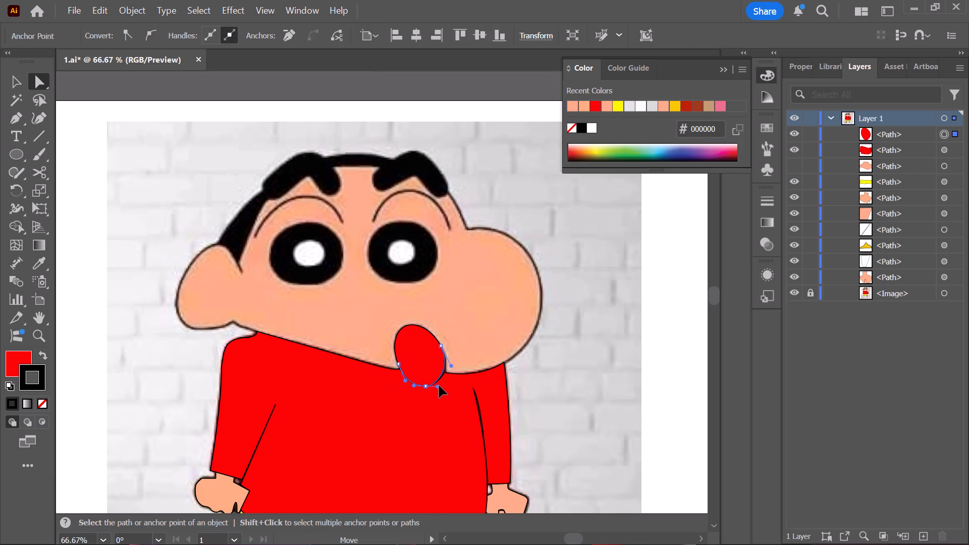
{"action": "left_click_drag", "start_coordinate": [425, 385], "coordinate": [432, 385]}
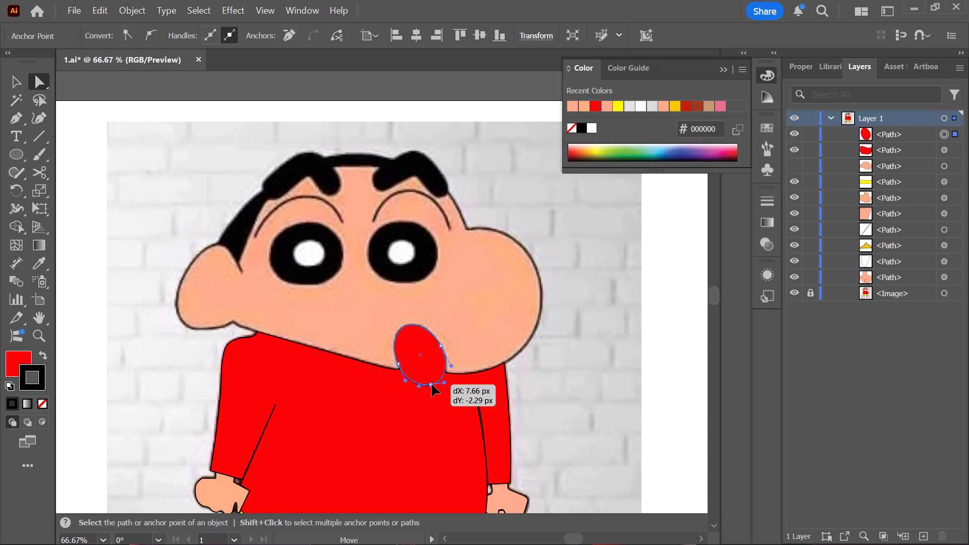
{"action": "left_click_drag", "start_coordinate": [432, 385], "coordinate": [430, 386]}
{"action": "scroll", "coordinate": [496, 385], "scroll_direction": "up", "scroll_amount": 3}
{"action": "scroll", "coordinate": [279, 307], "scroll_direction": "up", "scroll_amount": 4}
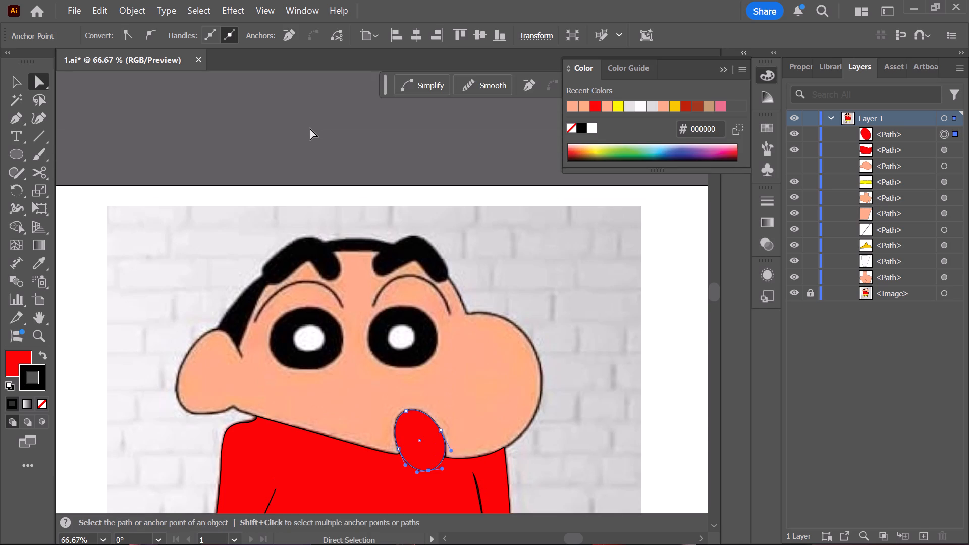
{"action": "key", "text": "v"}
{"action": "left_click", "coordinate": [310, 128]}
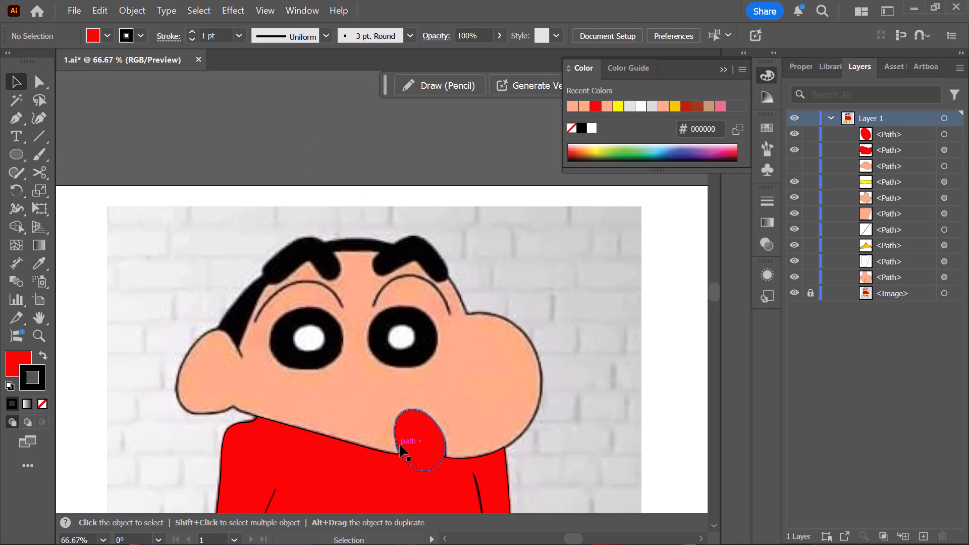
Clear the mouth ellipse's stroke and fill, and fill it with the maroon #853447 sampled from the reference mouth.
{"action": "left_click", "coordinate": [400, 445]}
{"action": "left_click", "coordinate": [43, 403]}
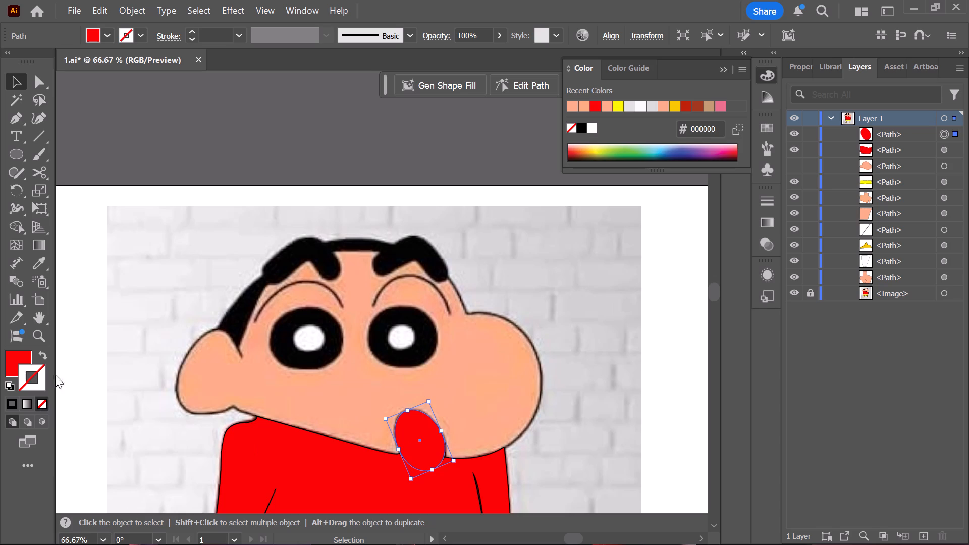
{"action": "left_click", "coordinate": [12, 365]}
{"action": "left_click", "coordinate": [44, 408]}
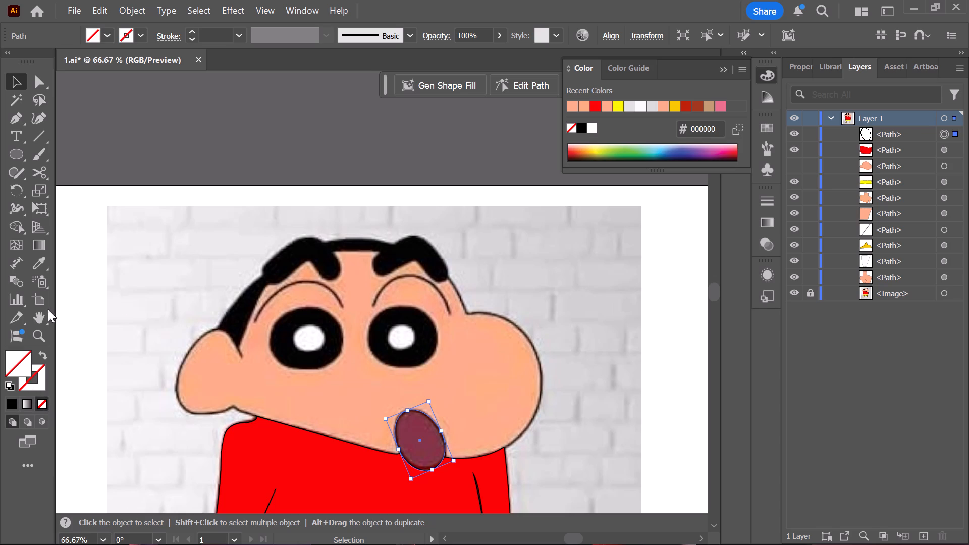
{"action": "left_click", "coordinate": [39, 266]}
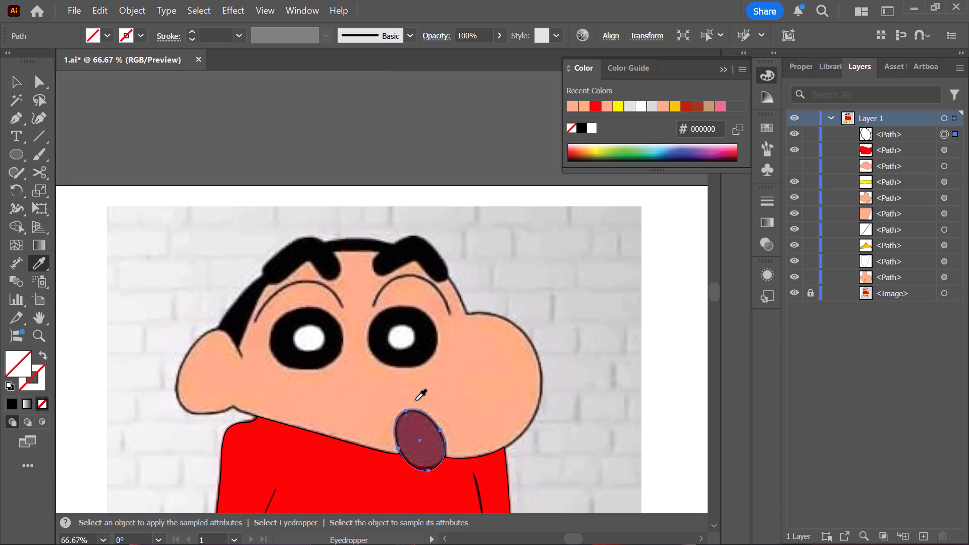
{"action": "left_click", "coordinate": [412, 430]}
{"action": "scroll", "coordinate": [412, 429], "scroll_direction": "up", "scroll_amount": 2}
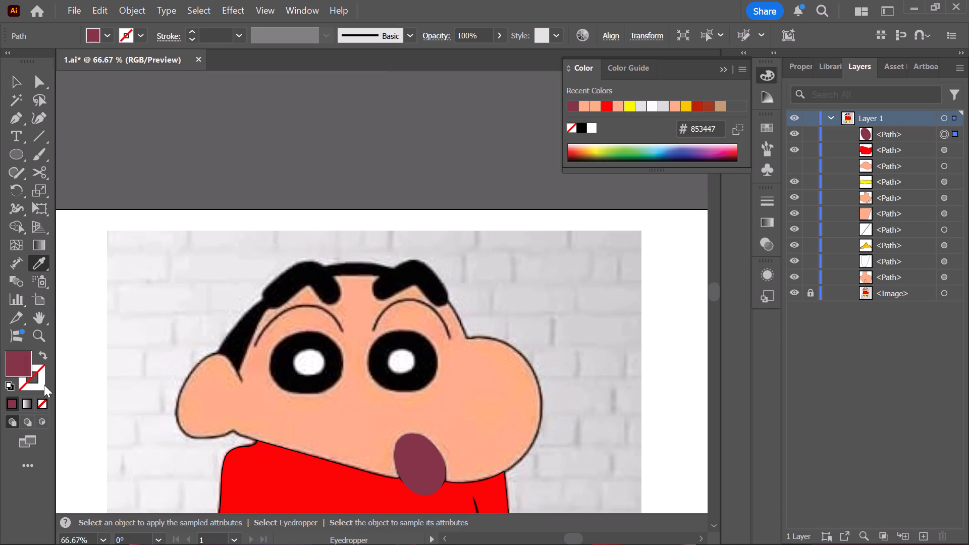
Give the mouth ellipse a 1 pt black stroke and deselect it.
{"action": "left_click", "coordinate": [44, 385]}
{"action": "left_click", "coordinate": [807, 67]}
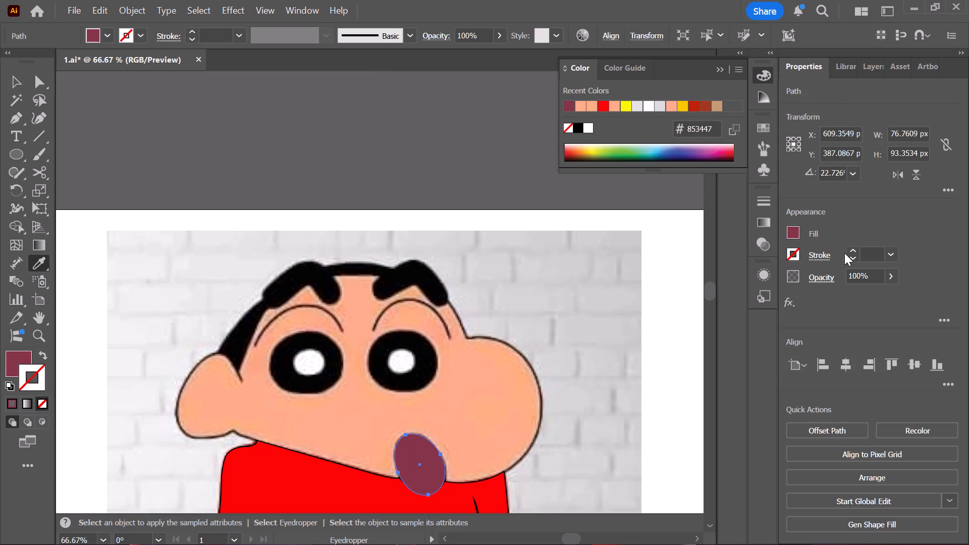
{"action": "left_click", "coordinate": [857, 252]}
{"action": "left_click", "coordinate": [857, 252]}
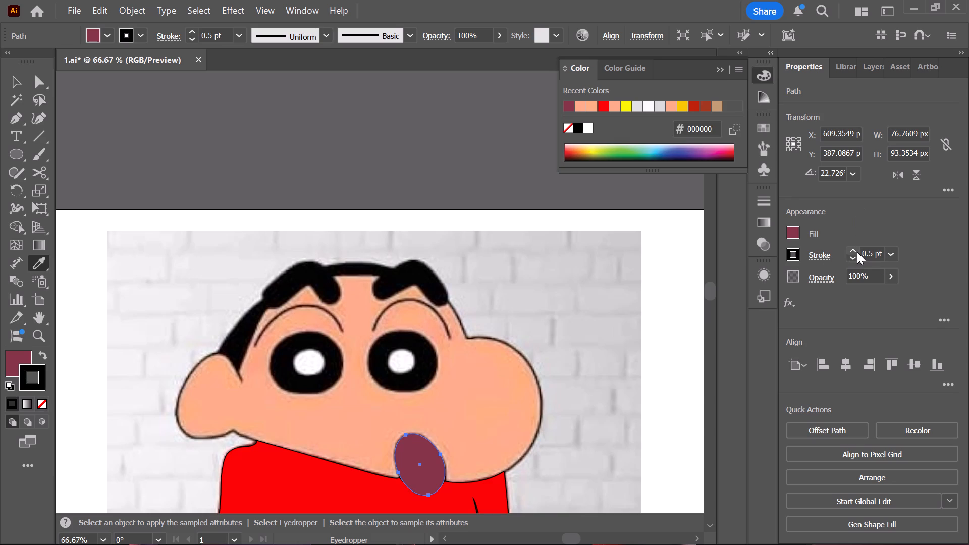
{"action": "left_click", "coordinate": [857, 252]}
{"action": "left_click", "coordinate": [857, 252]}
{"action": "scroll", "coordinate": [826, 252], "scroll_direction": "up", "scroll_amount": 1}
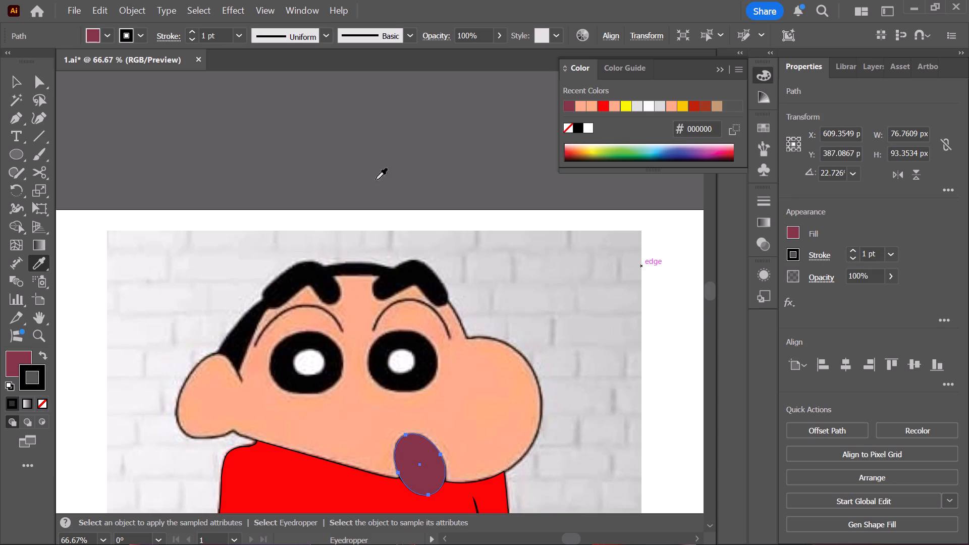
{"action": "scroll", "coordinate": [380, 178], "scroll_direction": "up", "scroll_amount": 2}
{"action": "key", "text": "v"}
{"action": "left_click", "coordinate": [380, 173]}
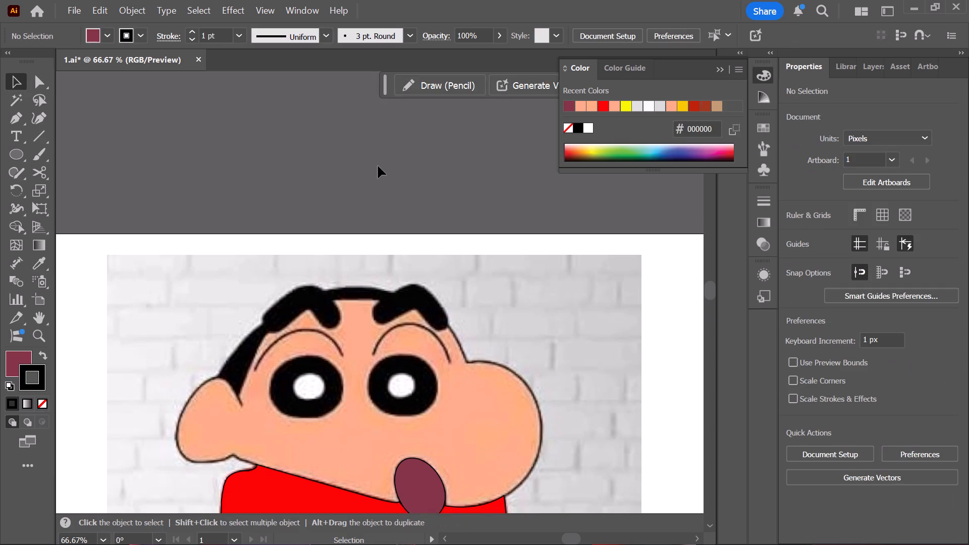
Check the coloured mouth against the vector head by briefly showing the head path and hiding it again.
{"action": "scroll", "coordinate": [378, 166], "scroll_direction": "down", "scroll_amount": 6}
{"action": "left_click", "coordinate": [295, 350]}
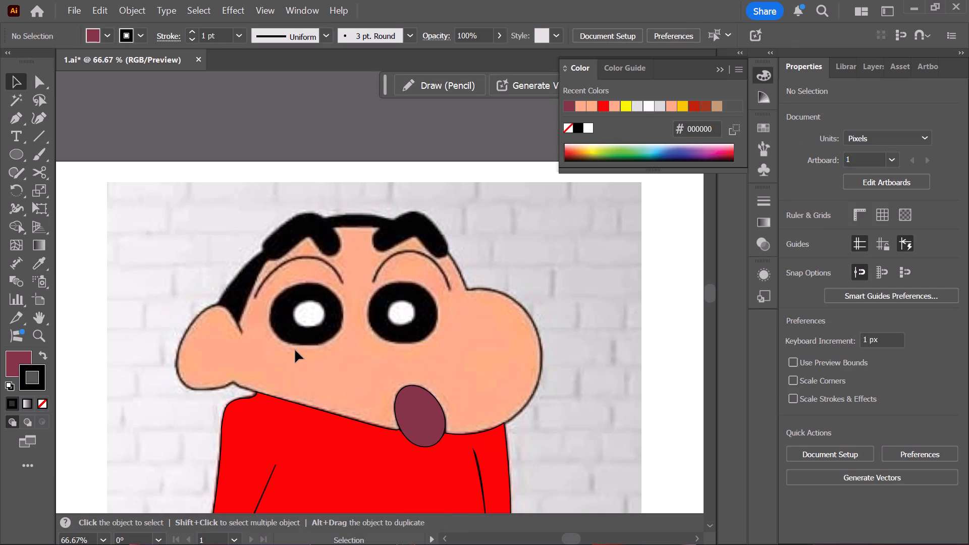
{"action": "left_click", "coordinate": [852, 69]}
{"action": "left_click", "coordinate": [866, 69]}
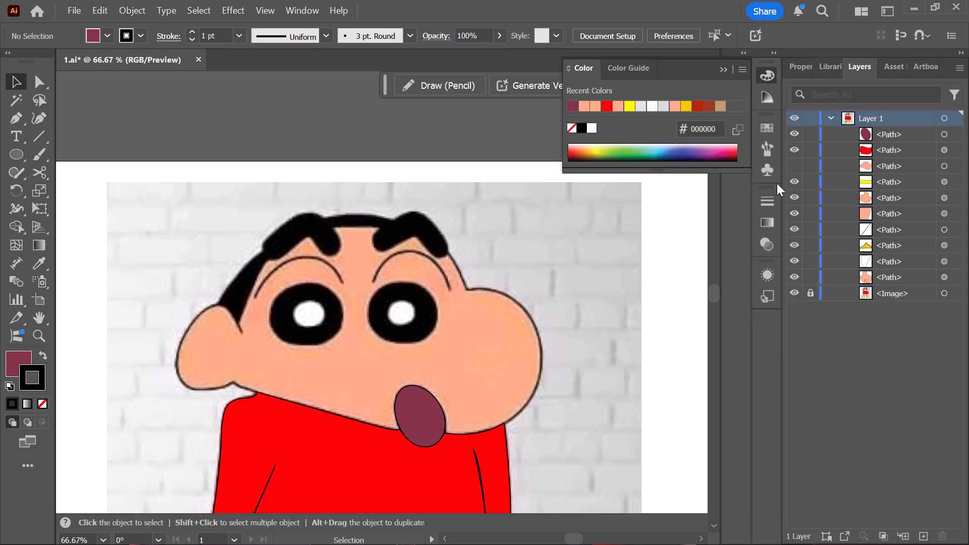
{"action": "left_click", "coordinate": [796, 162]}
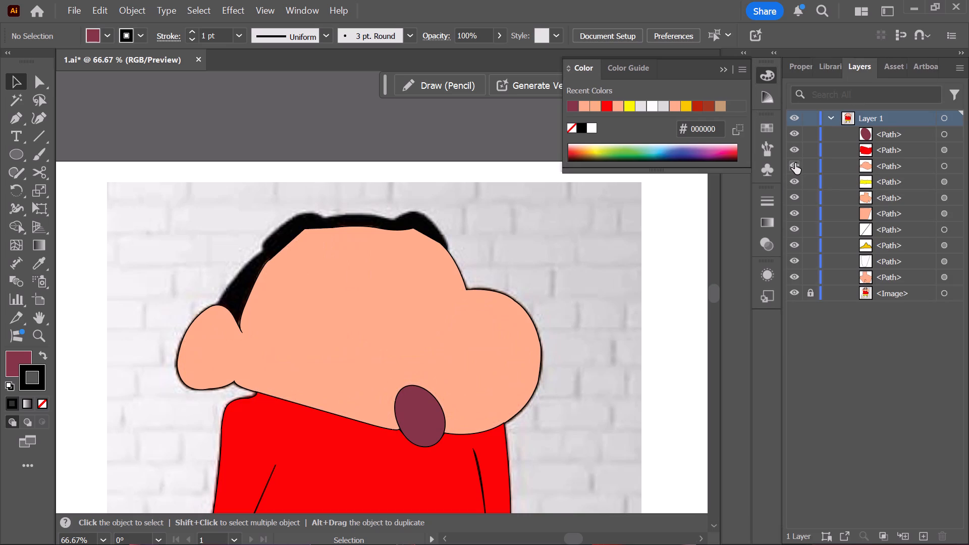
{"action": "left_click", "coordinate": [795, 163]}
{"action": "scroll", "coordinate": [673, 257], "scroll_direction": "down", "scroll_amount": 4}
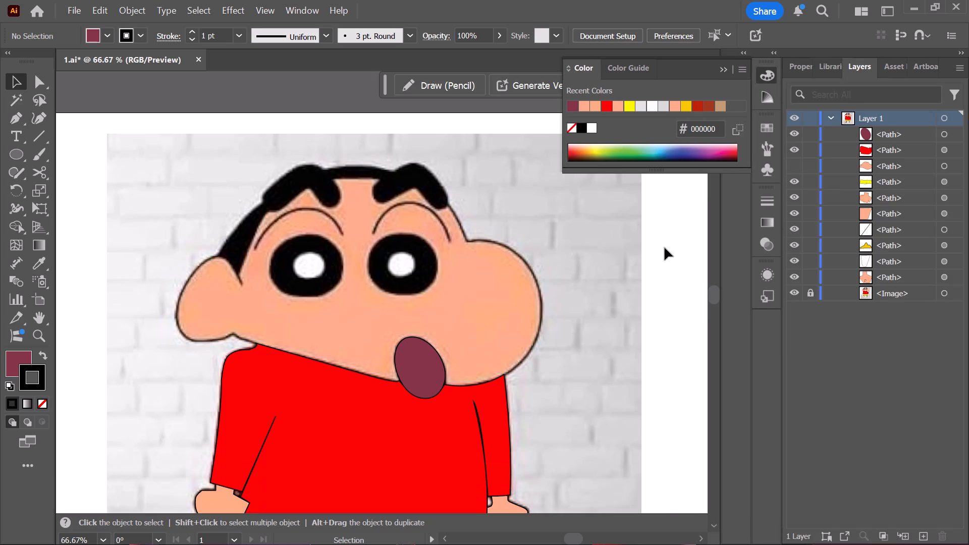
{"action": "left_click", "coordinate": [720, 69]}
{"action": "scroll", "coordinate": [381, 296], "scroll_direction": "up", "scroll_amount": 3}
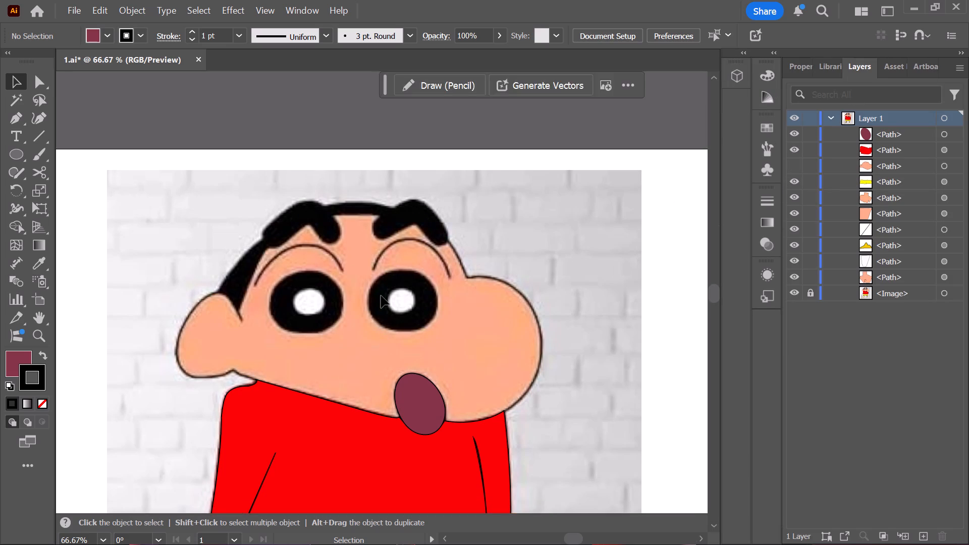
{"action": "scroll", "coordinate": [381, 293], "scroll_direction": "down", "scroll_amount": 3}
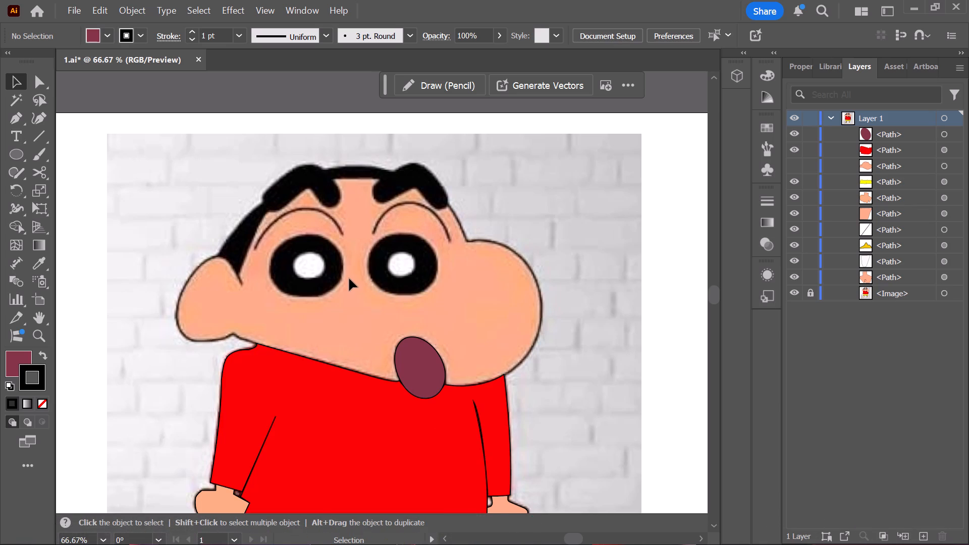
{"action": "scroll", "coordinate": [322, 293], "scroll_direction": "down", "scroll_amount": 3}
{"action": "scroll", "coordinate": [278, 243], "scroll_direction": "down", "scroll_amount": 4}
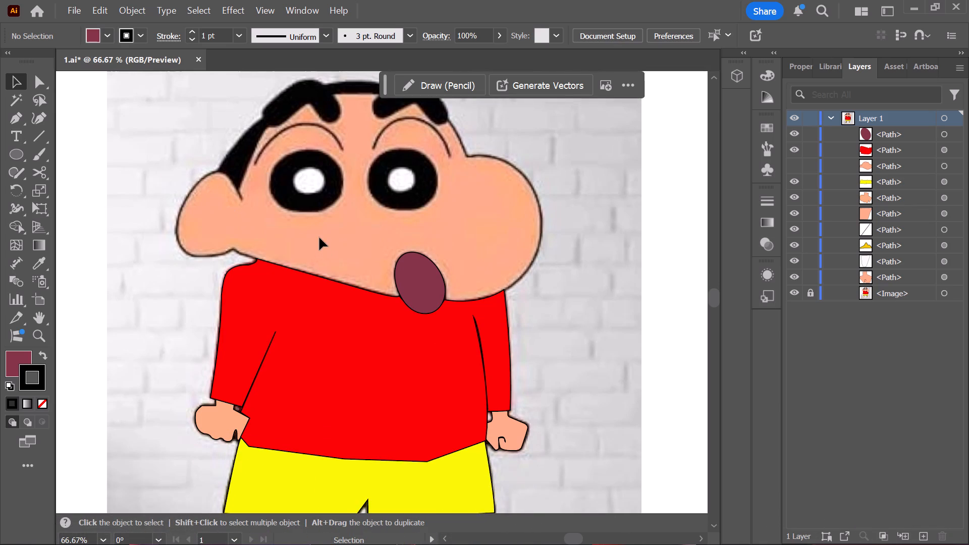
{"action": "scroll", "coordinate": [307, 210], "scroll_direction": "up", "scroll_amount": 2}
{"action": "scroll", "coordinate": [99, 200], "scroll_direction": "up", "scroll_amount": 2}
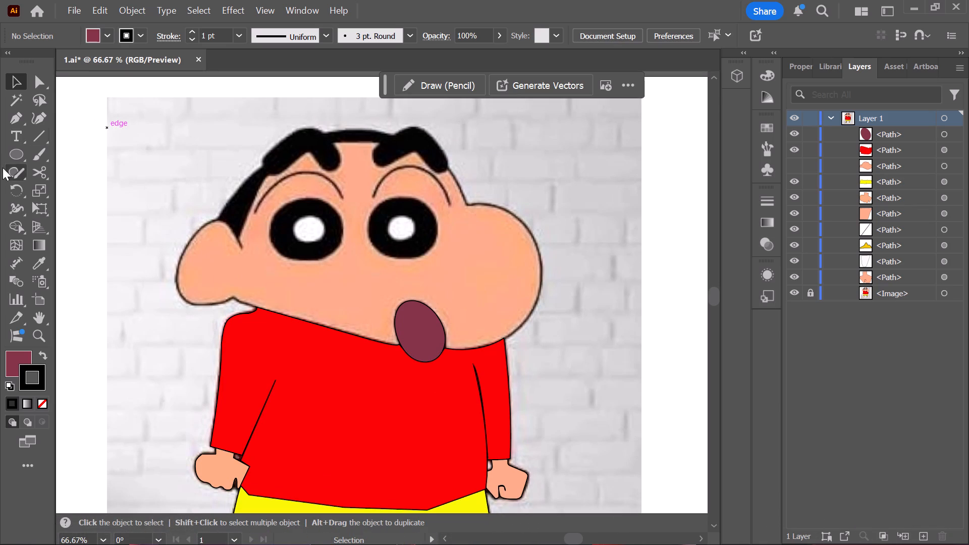
Draw an ellipse the size of the reference's left eye and position it over that eye.
{"action": "left_click", "coordinate": [9, 153]}
{"action": "scroll", "coordinate": [375, 259], "scroll_direction": "up", "scroll_amount": 2}
{"action": "scroll", "coordinate": [292, 274], "scroll_direction": "down", "scroll_amount": 1}
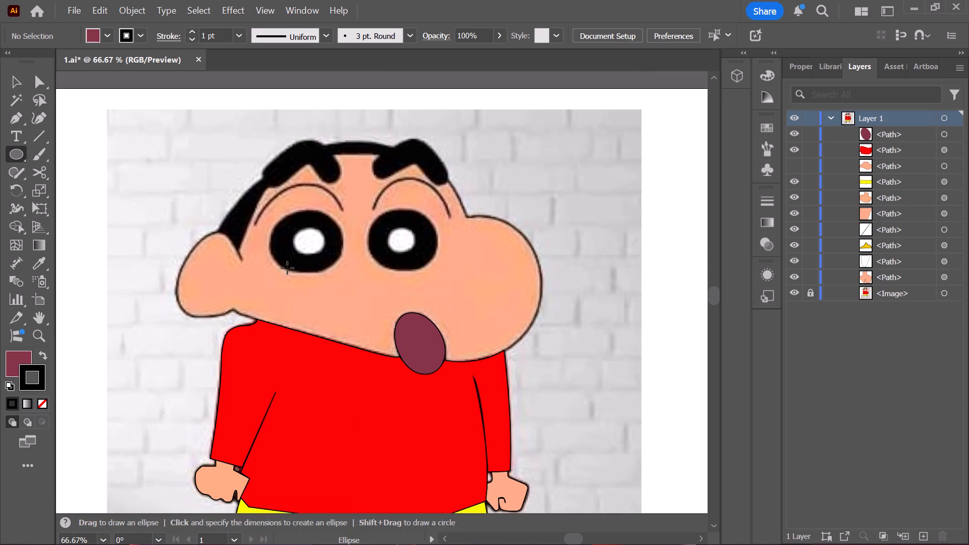
{"action": "scroll", "coordinate": [283, 262], "scroll_direction": "up", "scroll_amount": 3, "text": "alt"}
{"action": "left_click_drag", "start_coordinate": [259, 125], "coordinate": [353, 187]}
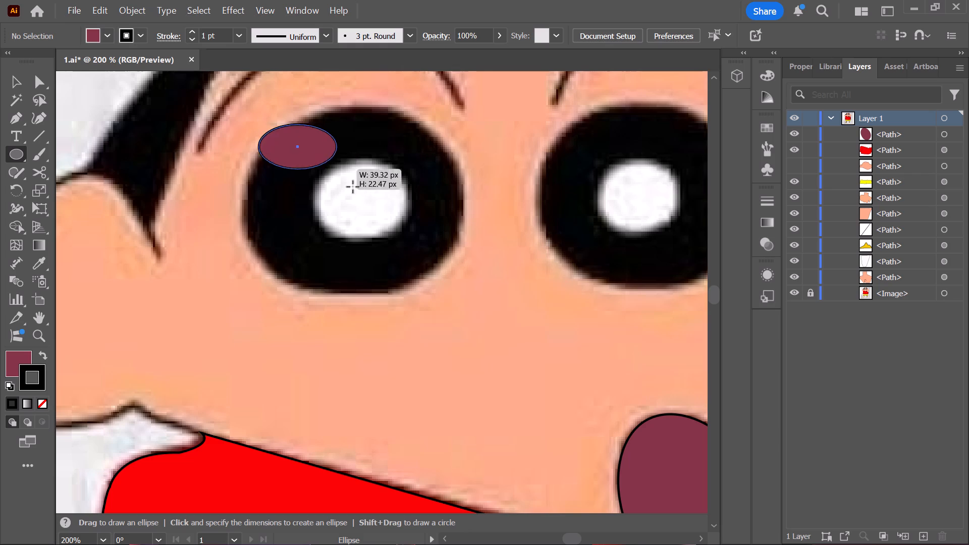
{"action": "left_click_drag", "start_coordinate": [353, 187], "coordinate": [480, 306]}
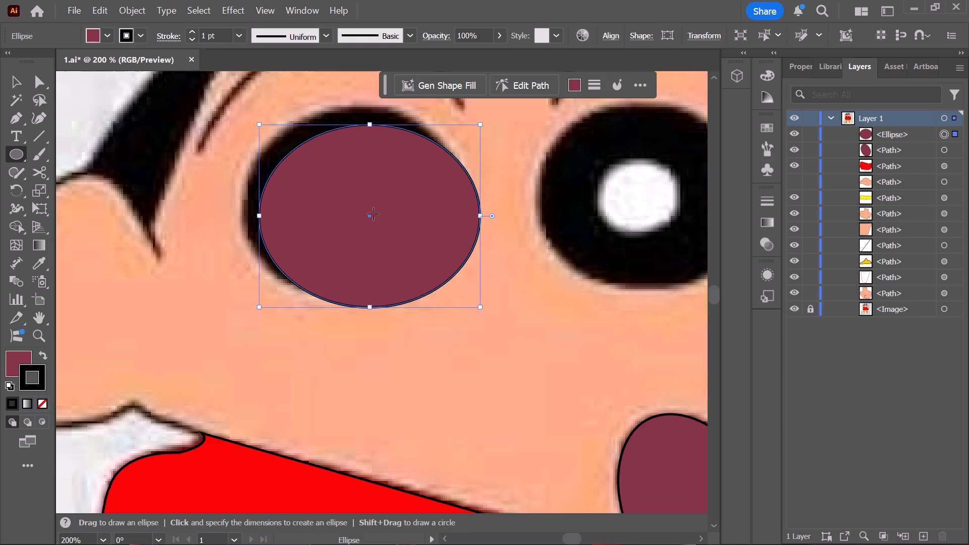
{"action": "left_click_drag", "start_coordinate": [369, 216], "coordinate": [355, 203]}
Draw an ellipse about 103 by 89 px over the reference's right eye, align it, and enlarge it slightly to match the eye.
{"action": "scroll", "coordinate": [425, 282], "scroll_direction": "up", "scroll_amount": 3}
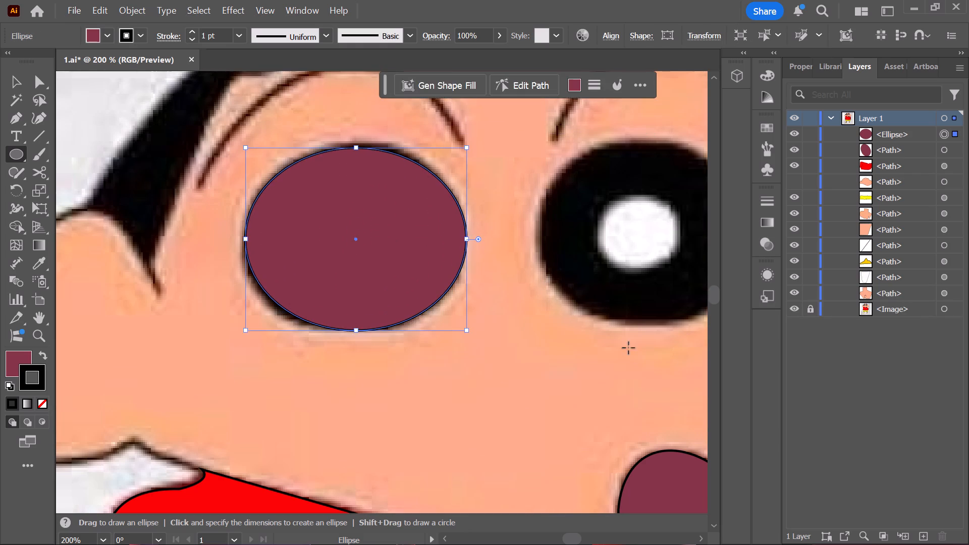
{"action": "key", "text": "space"}
{"action": "left_click_drag", "start_coordinate": [605, 374], "coordinate": [271, 341]}
{"action": "left_click_drag", "start_coordinate": [230, 129], "coordinate": [401, 285]}
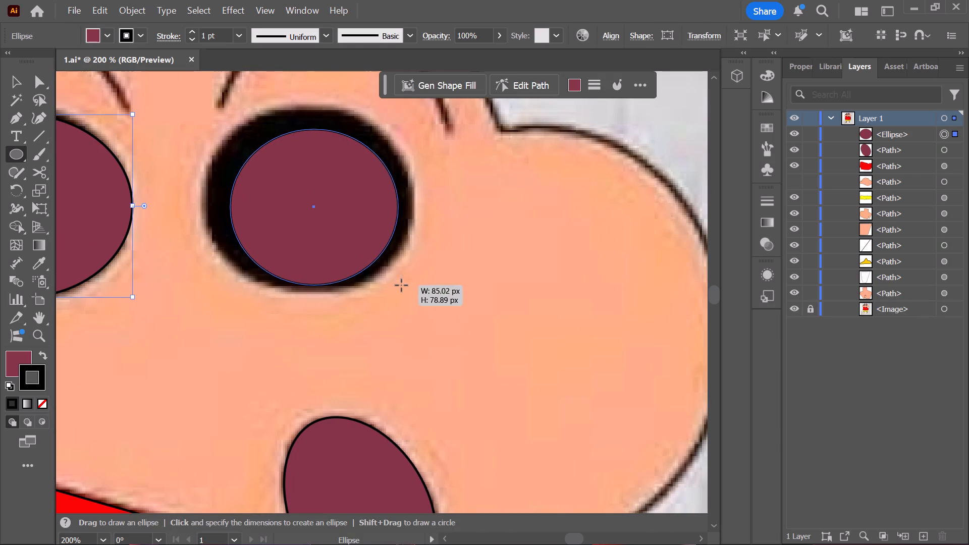
{"action": "left_click_drag", "start_coordinate": [401, 285], "coordinate": [434, 304]}
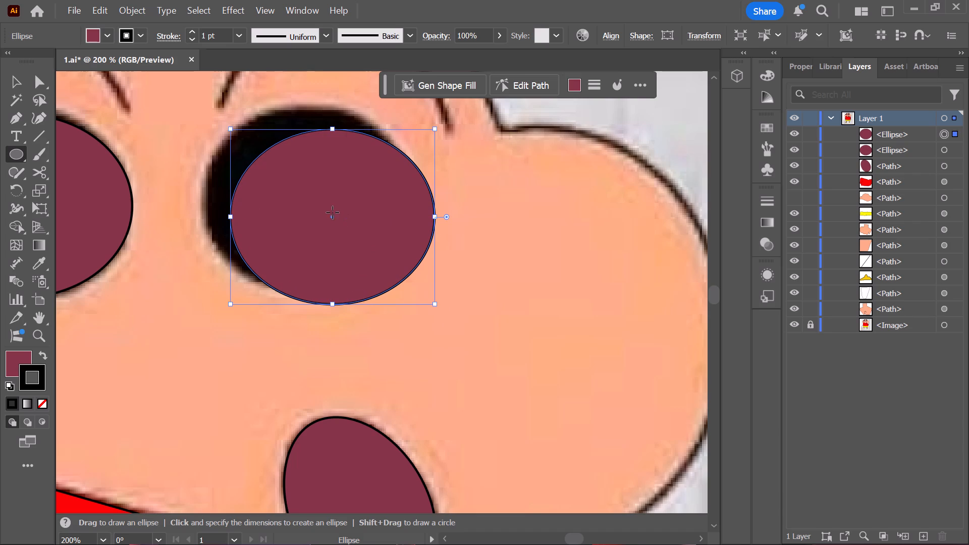
{"action": "left_click_drag", "start_coordinate": [332, 217], "coordinate": [309, 197]}
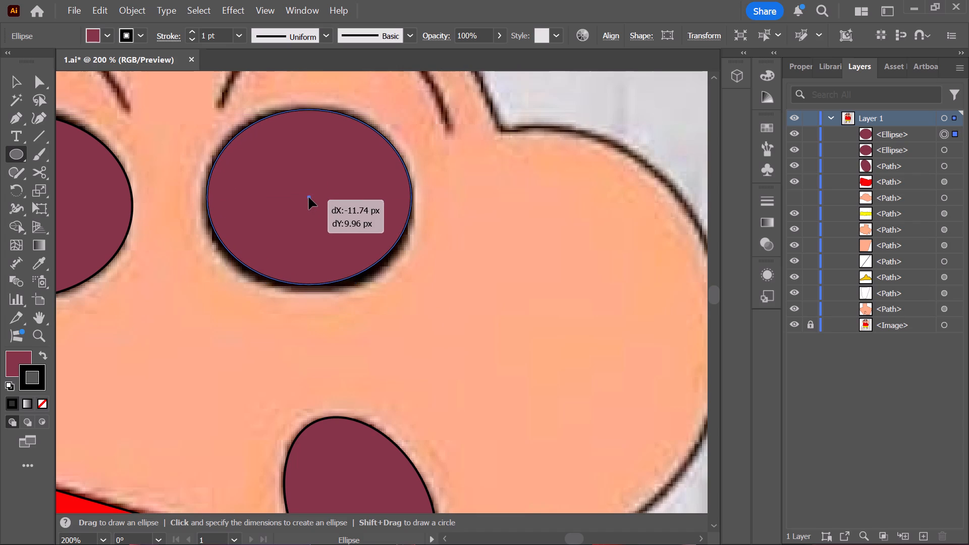
{"action": "left_click_drag", "start_coordinate": [309, 197], "coordinate": [309, 196]}
{"action": "left_click_drag", "start_coordinate": [411, 288], "coordinate": [417, 294]}
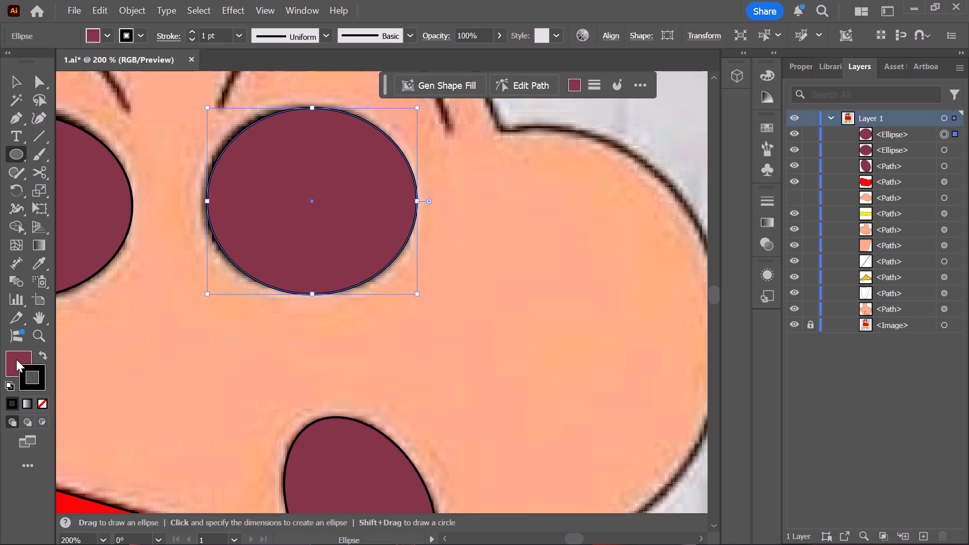
Remove the fill from the right eye ellipse to reveal the white pupil in the reference.
{"action": "left_click", "coordinate": [15, 359]}
{"action": "left_click", "coordinate": [45, 403]}
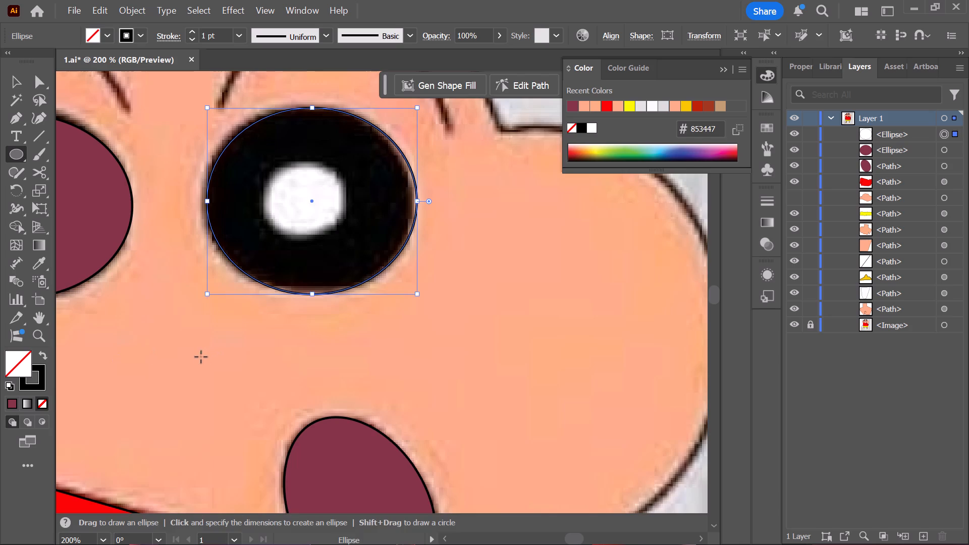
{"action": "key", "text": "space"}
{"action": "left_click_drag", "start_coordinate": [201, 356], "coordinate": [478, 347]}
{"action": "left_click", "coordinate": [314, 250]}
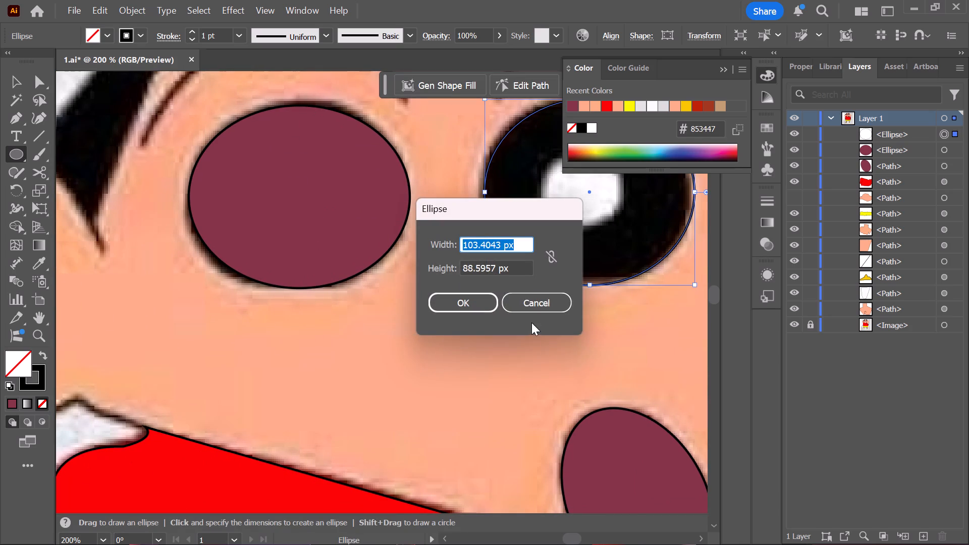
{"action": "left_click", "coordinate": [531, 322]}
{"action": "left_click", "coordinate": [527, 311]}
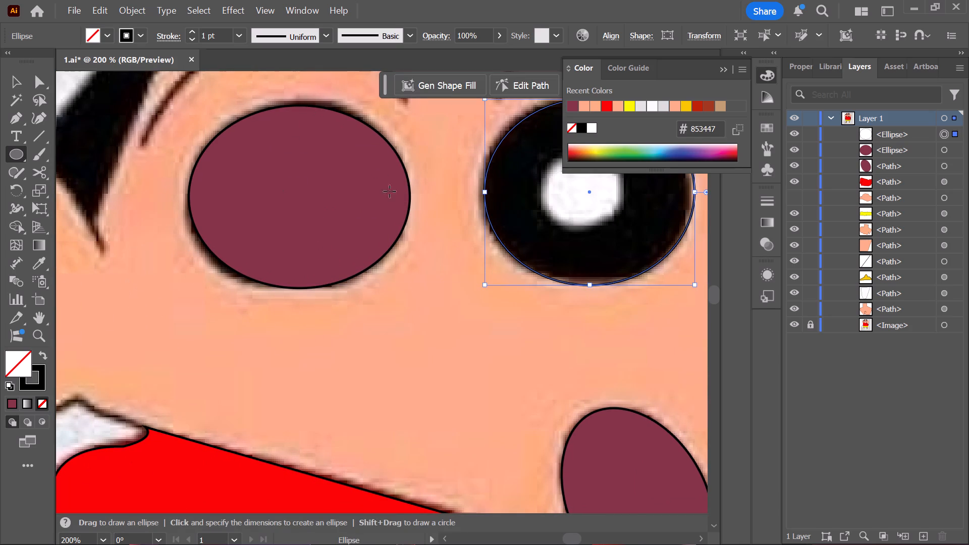
Draw an unfilled circle the size of the right eye's white pupil and align it over that pupil.
{"action": "scroll", "coordinate": [236, 265], "scroll_direction": "up", "scroll_amount": 2}
{"action": "left_click", "coordinate": [9, 152]}
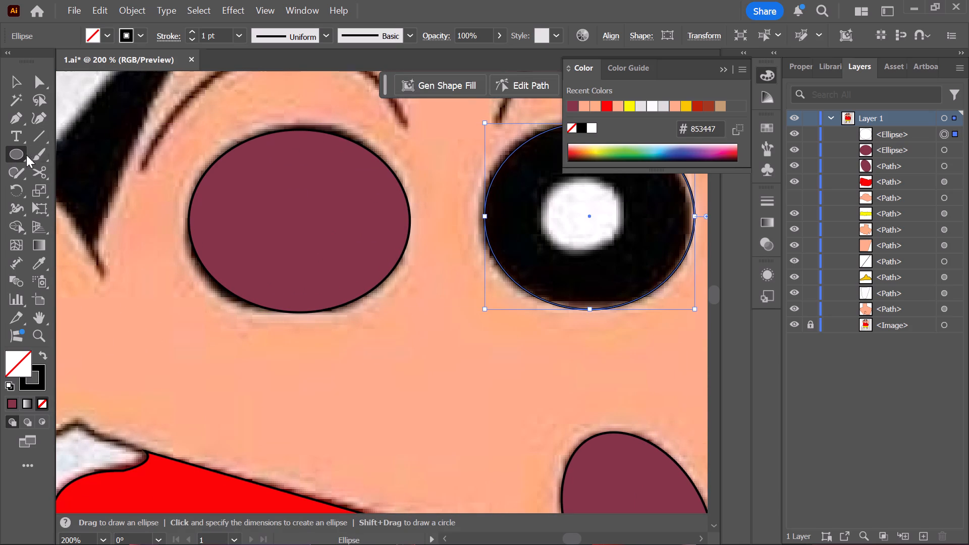
{"action": "left_click_drag", "start_coordinate": [549, 191], "coordinate": [618, 254]}
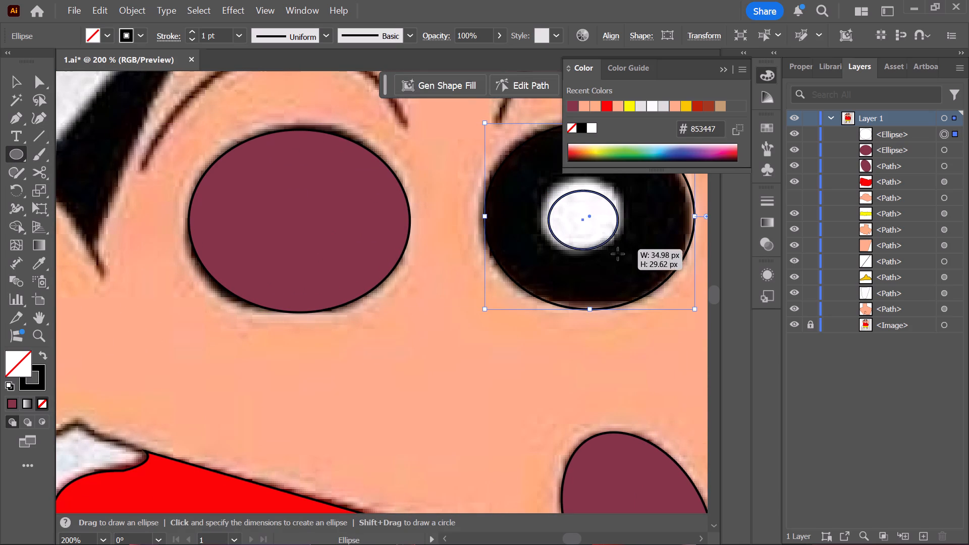
{"action": "left_click_drag", "start_coordinate": [618, 254], "coordinate": [622, 263]}
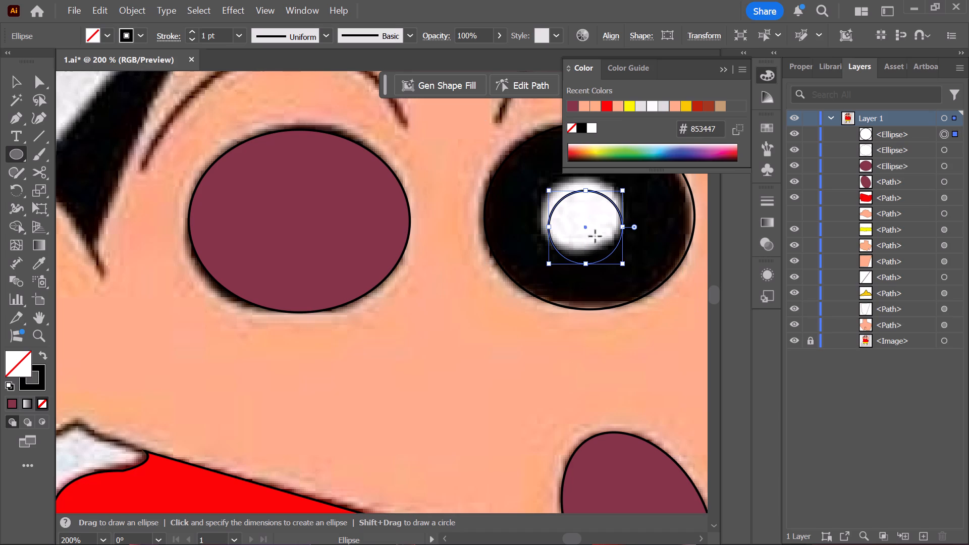
{"action": "left_click_drag", "start_coordinate": [586, 227], "coordinate": [582, 217]}
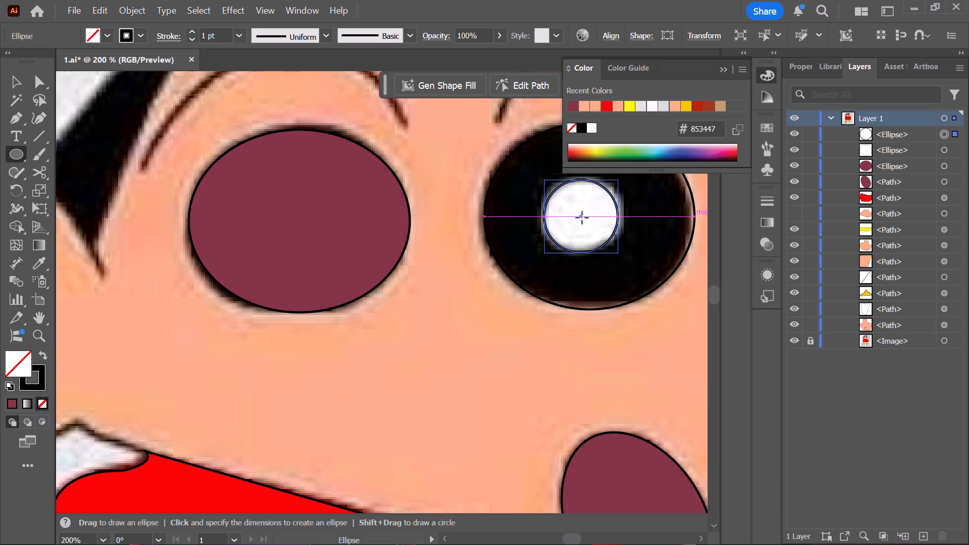
Remove the fill from the left eye ellipse.
{"action": "scroll", "coordinate": [284, 243], "scroll_direction": "up", "scroll_amount": 2}
{"action": "left_click", "coordinate": [25, 79]}
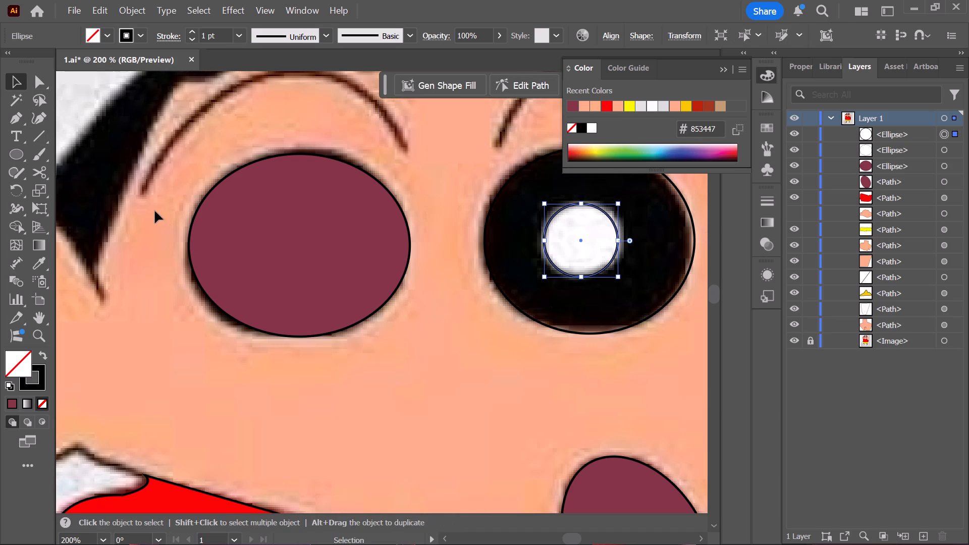
{"action": "left_click", "coordinate": [196, 222]}
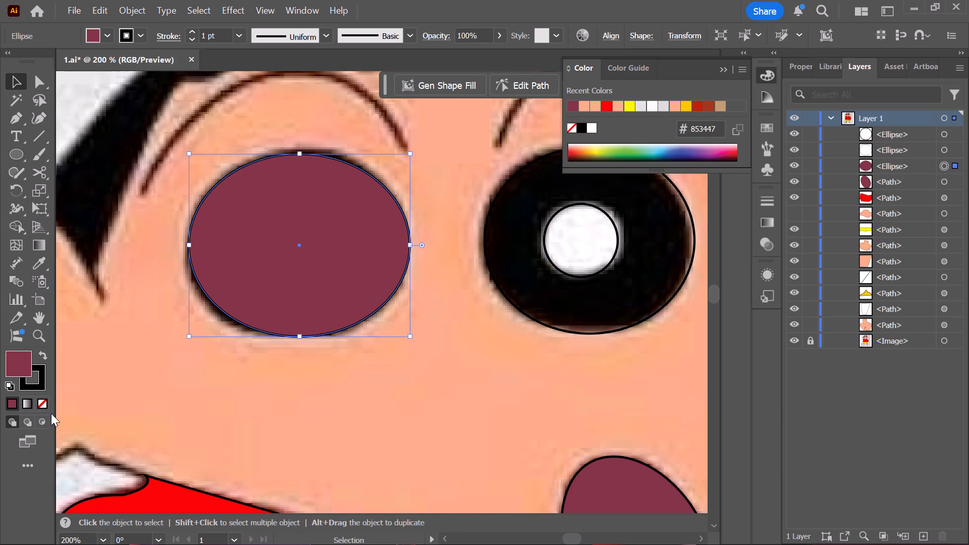
{"action": "left_click", "coordinate": [46, 406]}
Draw an ellipse about 43 by 37 px over the left eye's white pupil and align it.
{"action": "left_click", "coordinate": [19, 152]}
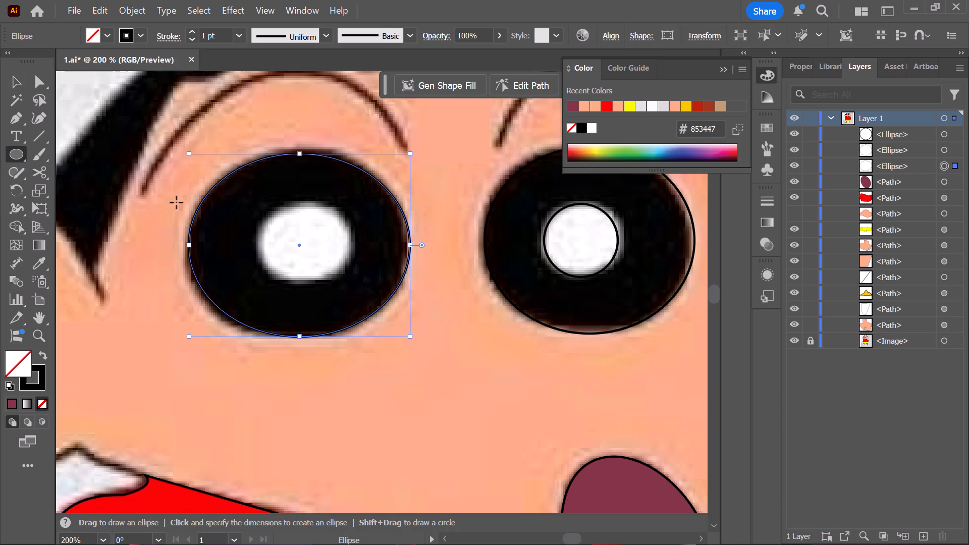
{"action": "left_click_drag", "start_coordinate": [273, 211], "coordinate": [357, 286]}
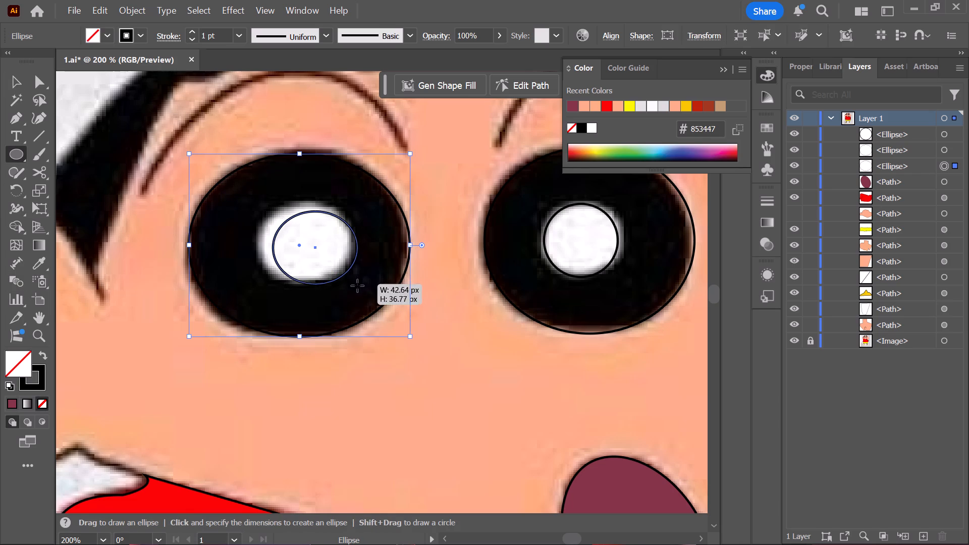
{"action": "left_click_drag", "start_coordinate": [357, 286], "coordinate": [357, 286]}
{"action": "left_click_drag", "start_coordinate": [315, 249], "coordinate": [307, 245]}
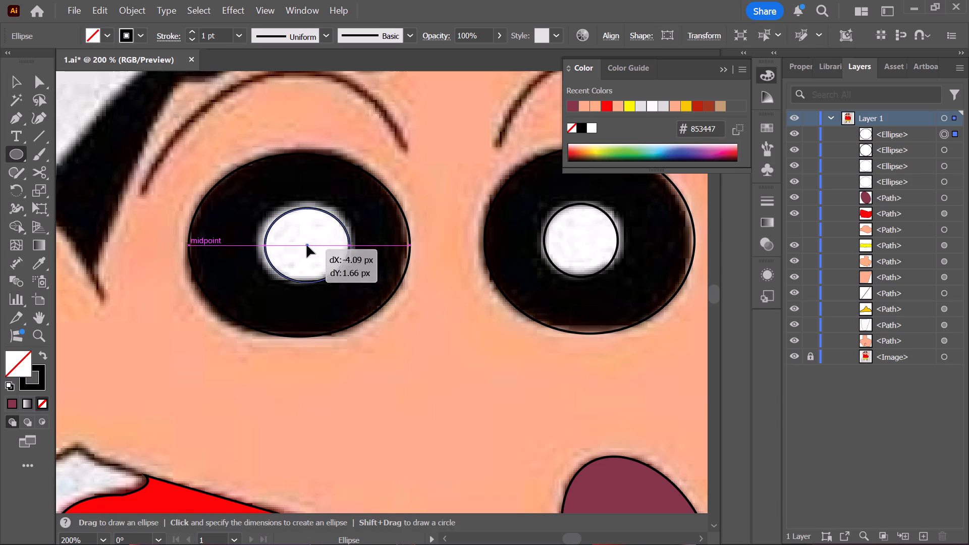
{"action": "left_click_drag", "start_coordinate": [307, 245], "coordinate": [308, 245]}
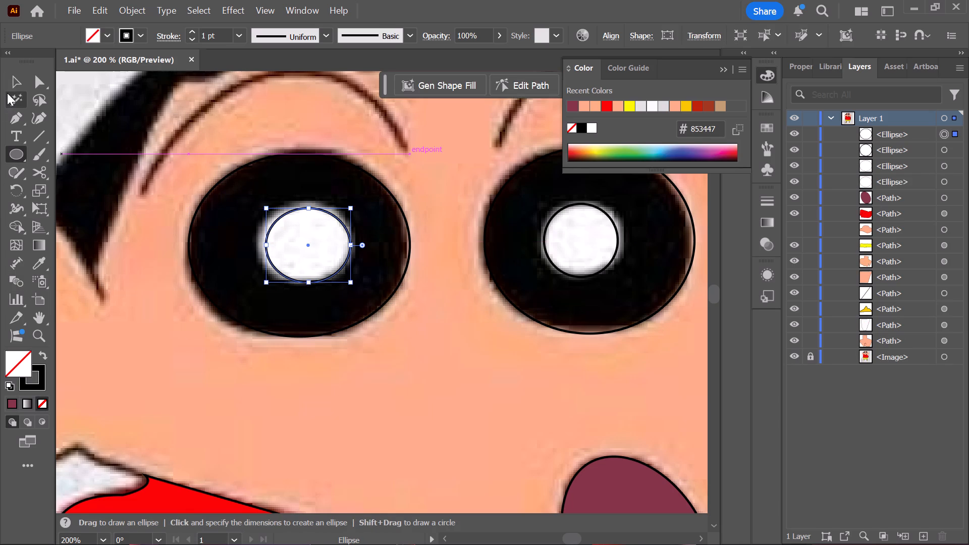
Fill the left eye ellipse with the black #020204 sampled from the reference eye using the Eyedropper.
{"action": "left_click", "coordinate": [10, 83]}
{"action": "left_click", "coordinate": [196, 216]}
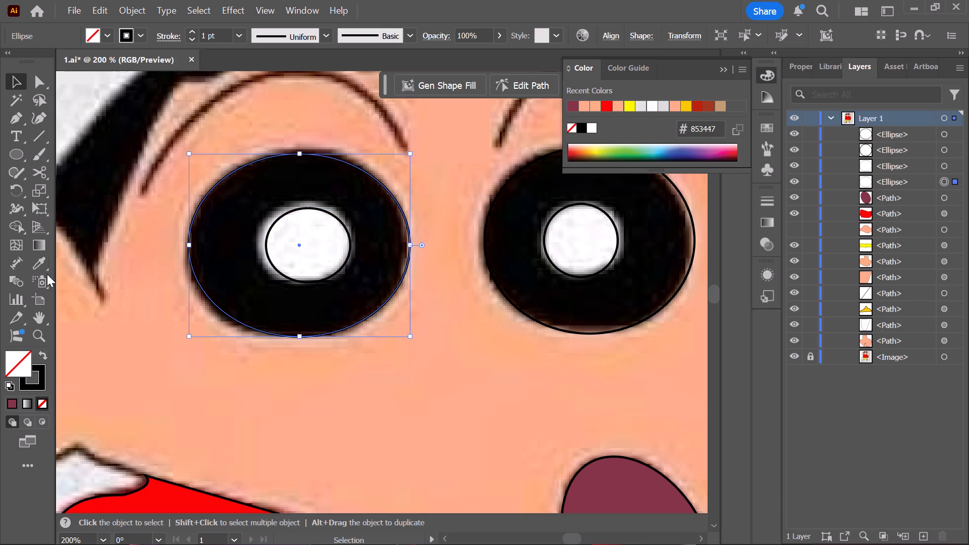
{"action": "left_click", "coordinate": [43, 267]}
{"action": "left_click", "coordinate": [214, 227]}
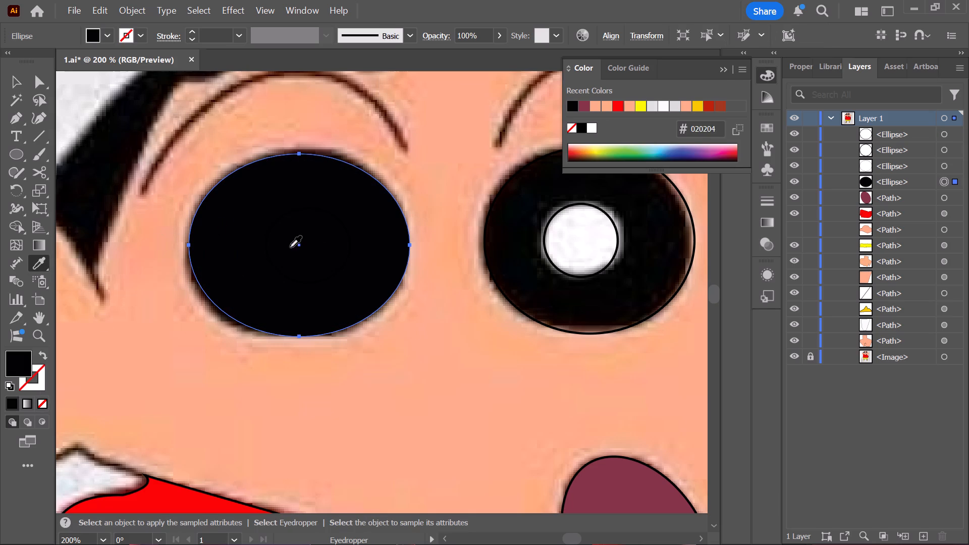
Fill the left pupil ellipse with the near-white #fbf9fa sampled from the reference's right pupil.
{"action": "left_click", "coordinate": [11, 79]}
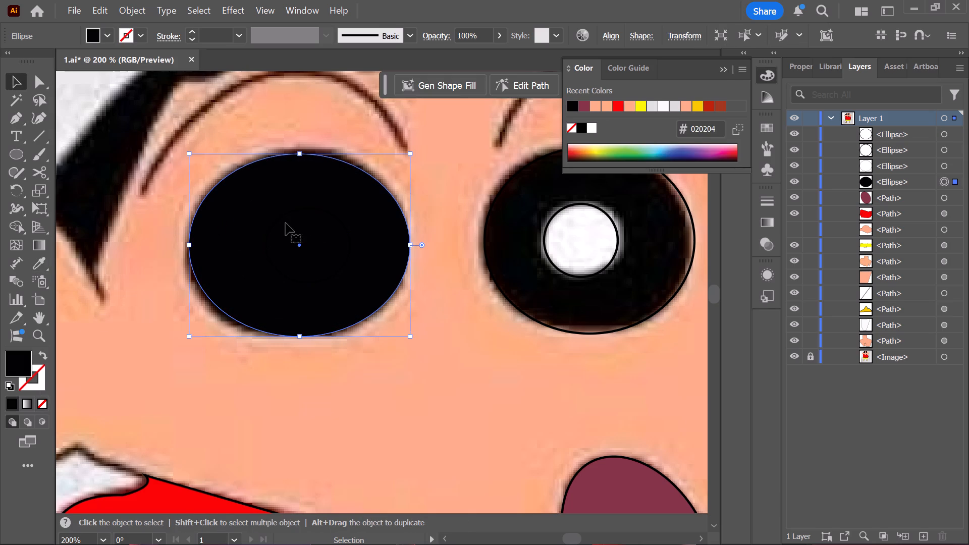
{"action": "left_click", "coordinate": [270, 229]}
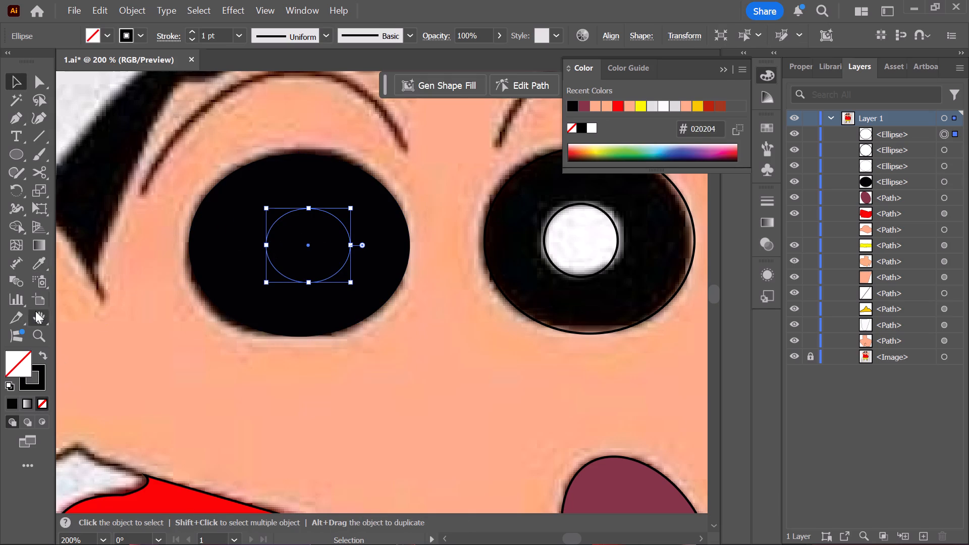
{"action": "left_click", "coordinate": [39, 256]}
{"action": "left_click", "coordinate": [593, 233]}
{"action": "scroll", "coordinate": [532, 277], "scroll_direction": "up", "scroll_amount": 3}
{"action": "middle_click", "coordinate": [532, 277]}
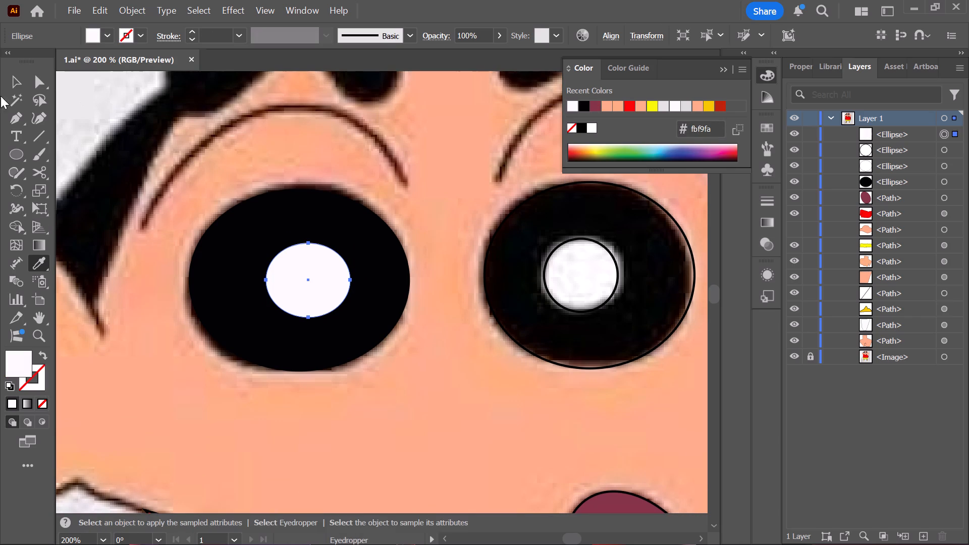
Fill the right eye ellipse with the black #010302 sampled from the reference eye using the Eyedropper.
{"action": "left_click", "coordinate": [13, 86]}
{"action": "left_click", "coordinate": [485, 251]}
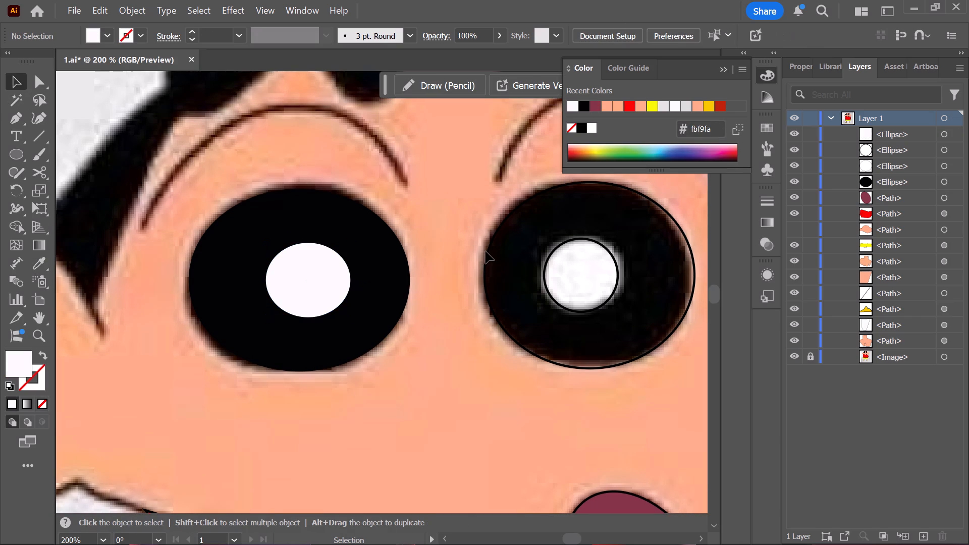
{"action": "left_click", "coordinate": [488, 252]}
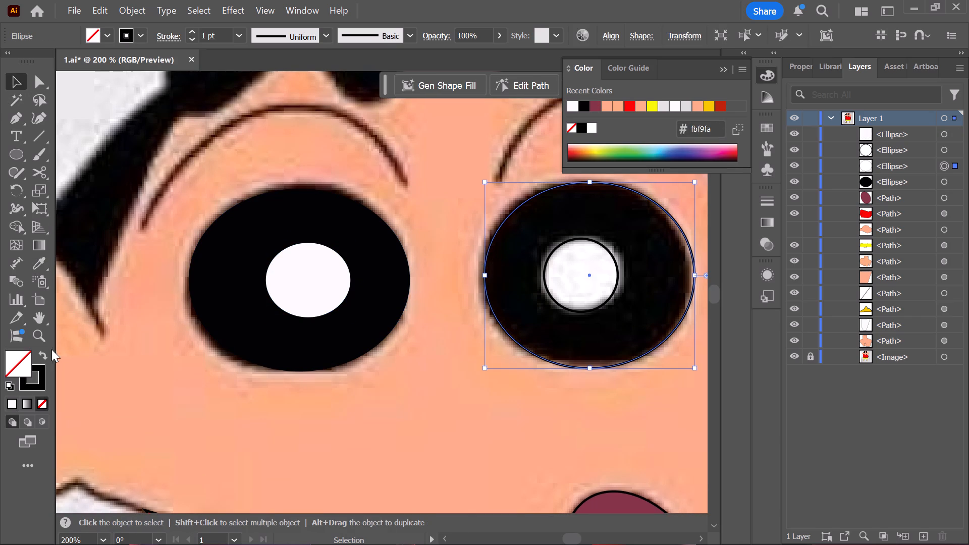
{"action": "left_click", "coordinate": [38, 266]}
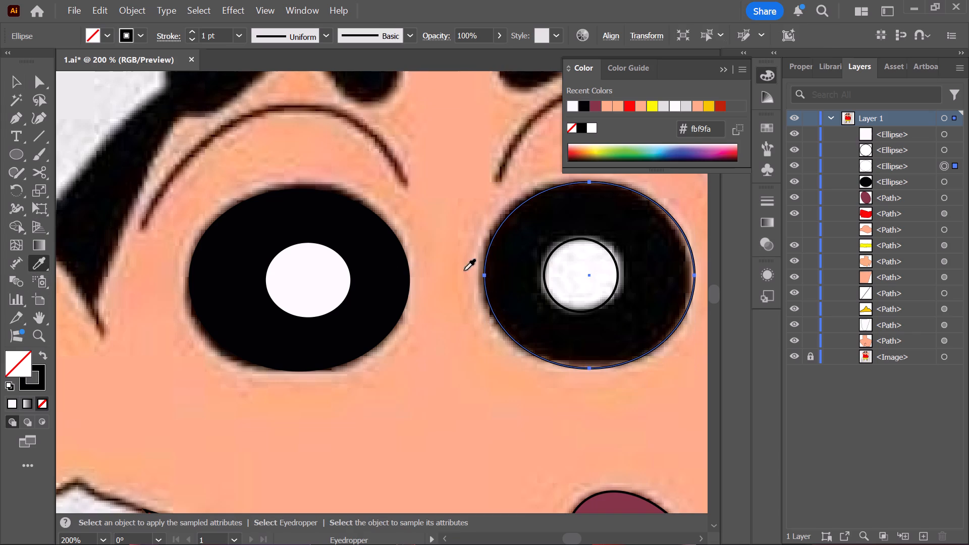
{"action": "left_click", "coordinate": [519, 268]}
Fill the right pupil circle with near-white #fcfafb sampled from the left pupil, and deselect it.
{"action": "left_click", "coordinate": [0, 85]}
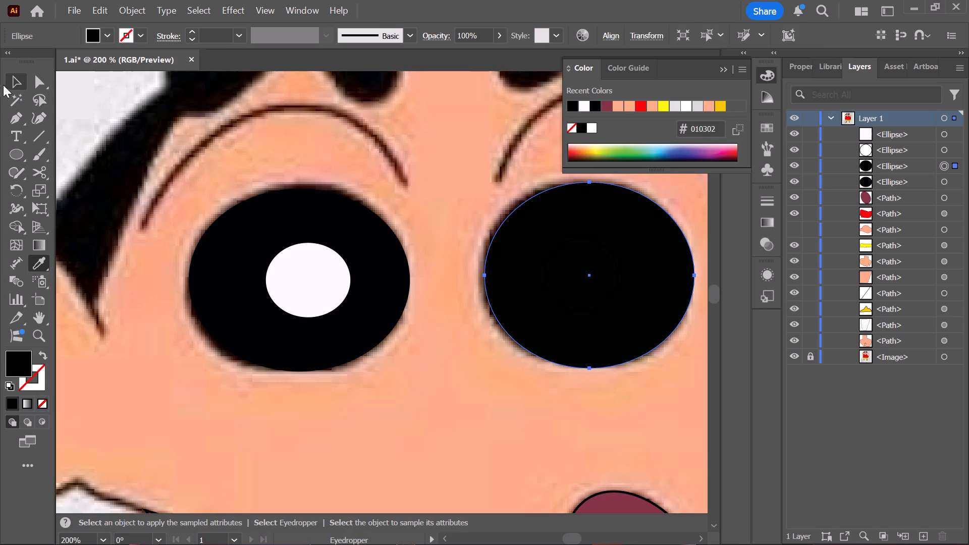
{"action": "left_click", "coordinate": [20, 84]}
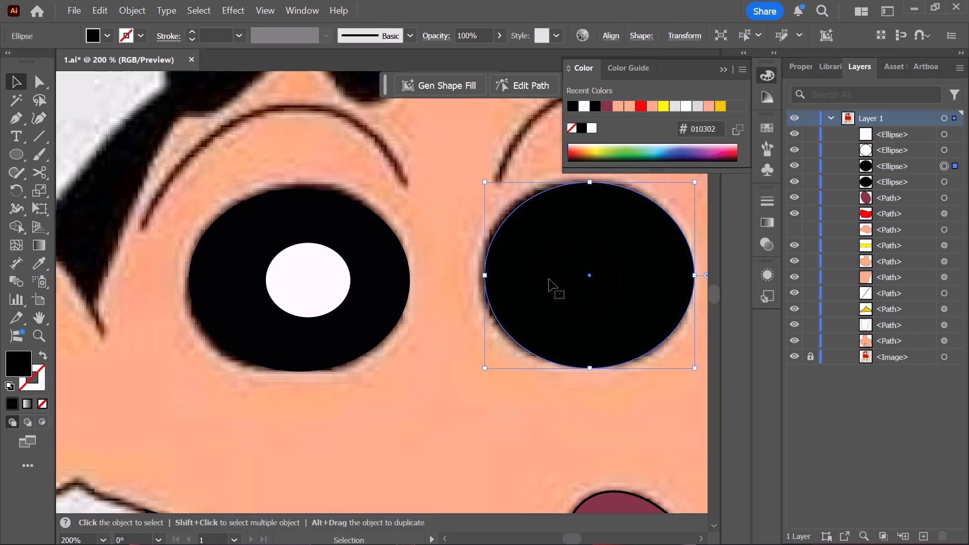
{"action": "left_click", "coordinate": [546, 278]}
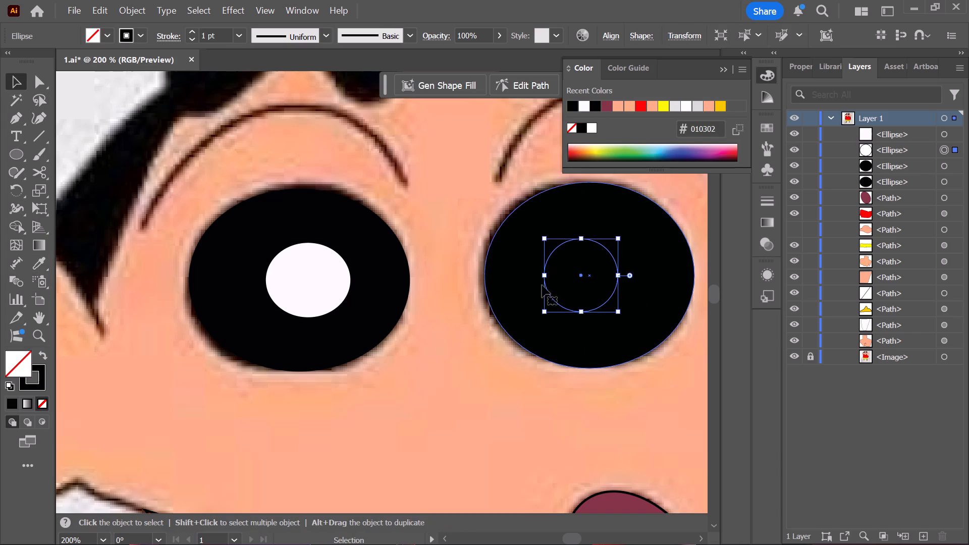
{"action": "left_click", "coordinate": [38, 269]}
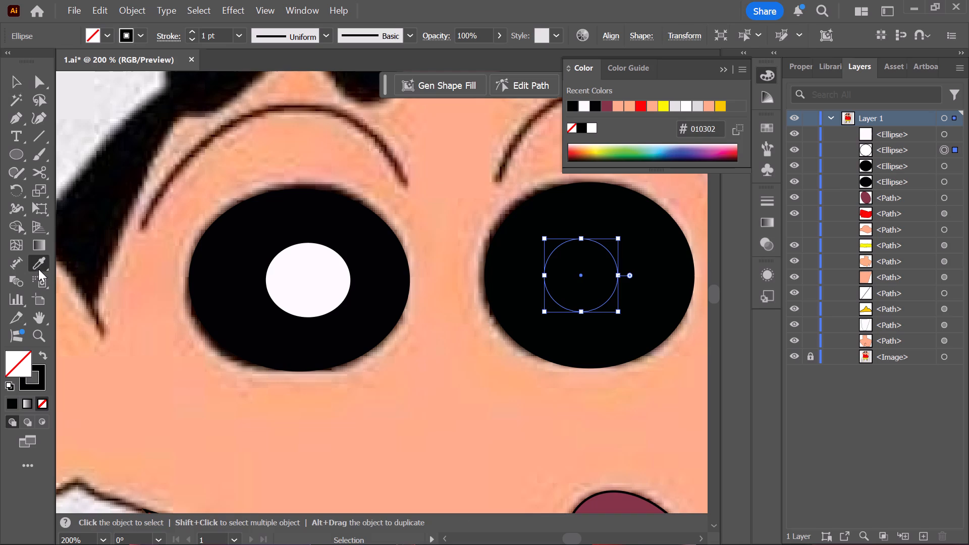
{"action": "left_click", "coordinate": [311, 264]}
{"action": "scroll", "coordinate": [314, 278], "scroll_direction": "up", "scroll_amount": 3}
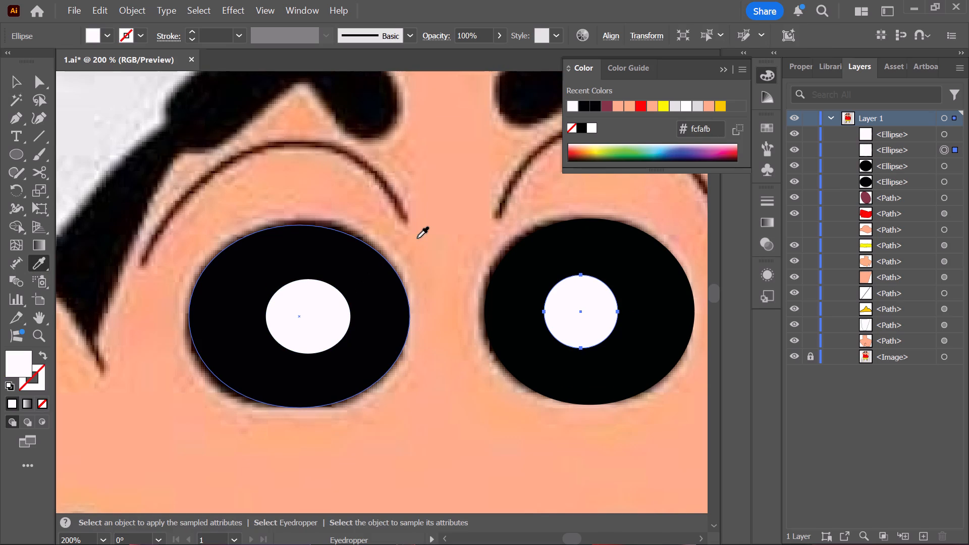
{"action": "key", "text": "v"}
{"action": "left_click", "coordinate": [441, 173]}
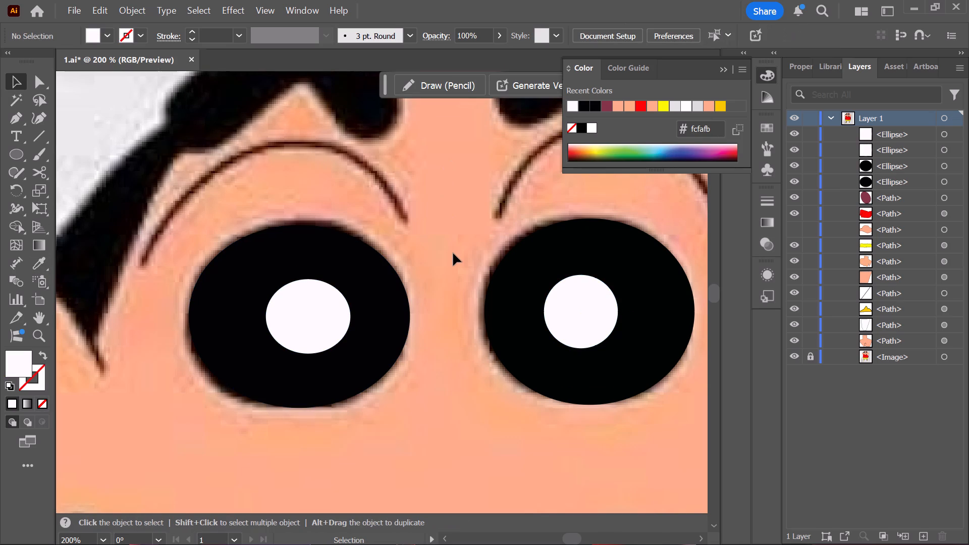
Draw a straight line about 133 px long at 10° between the two ends of the arc above the left eye.
{"action": "scroll", "coordinate": [453, 253], "scroll_direction": "up", "scroll_amount": 2}
{"action": "scroll", "coordinate": [453, 255], "scroll_direction": "down", "scroll_amount": 4, "text": "alt"}
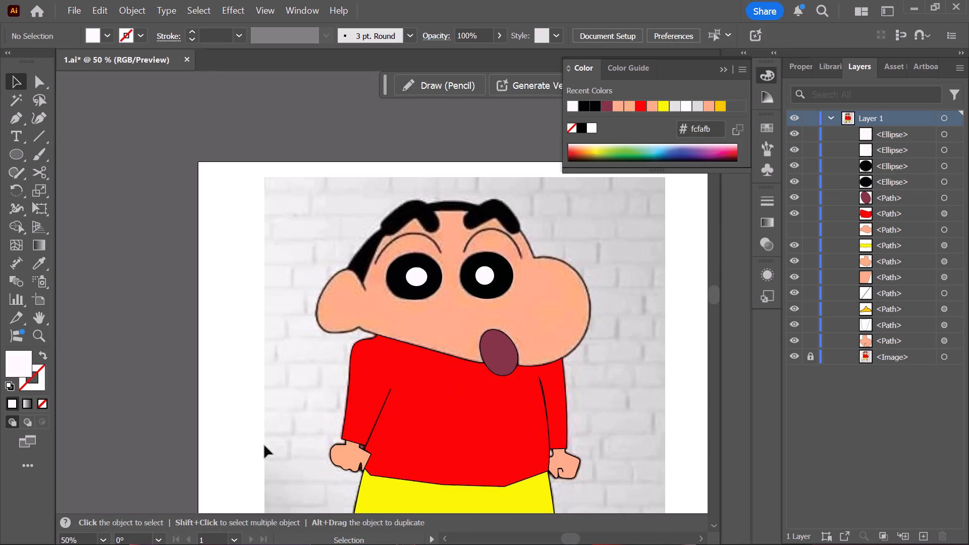
{"action": "scroll", "coordinate": [433, 305], "scroll_direction": "up", "scroll_amount": 3}
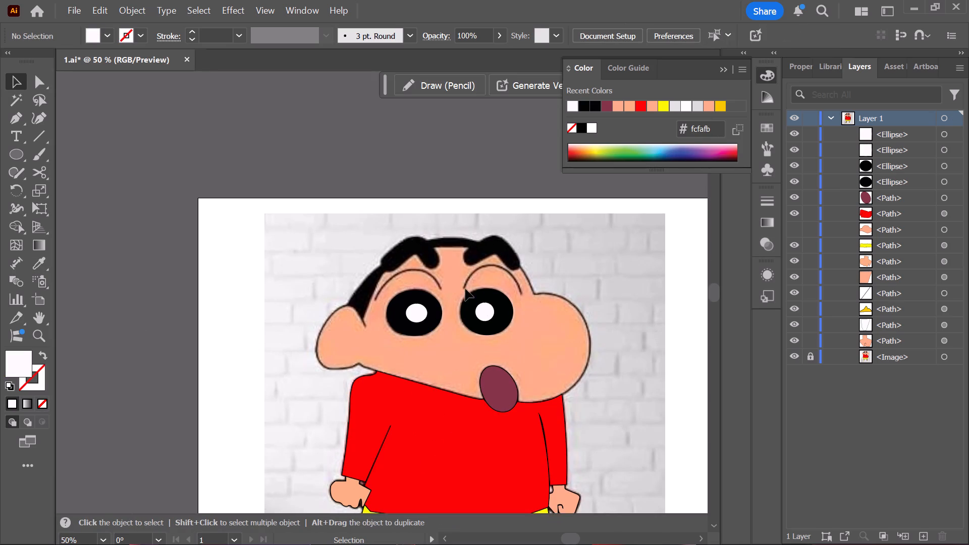
{"action": "scroll", "coordinate": [444, 271], "scroll_direction": "up", "scroll_amount": 3, "text": "alt"}
{"action": "scroll", "coordinate": [446, 271], "scroll_direction": "up", "scroll_amount": 2}
{"action": "scroll", "coordinate": [356, 328], "scroll_direction": "down", "scroll_amount": 3}
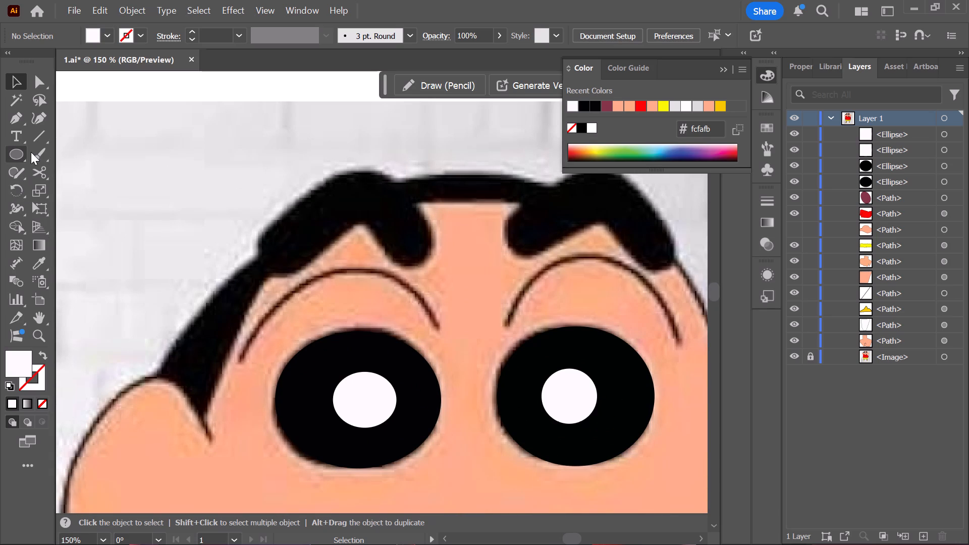
{"action": "left_click", "coordinate": [40, 137]}
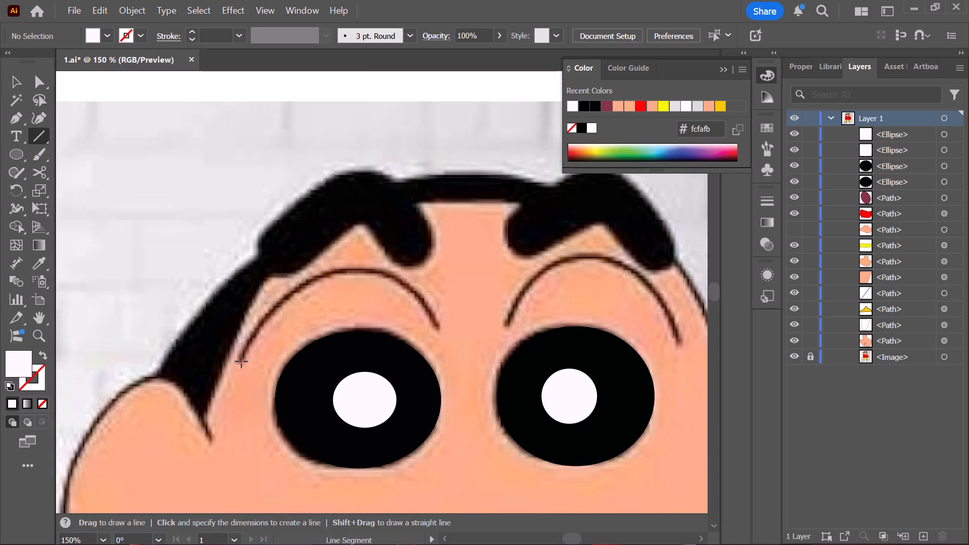
{"action": "left_click", "coordinate": [239, 359]}
{"action": "left_click", "coordinate": [535, 302]}
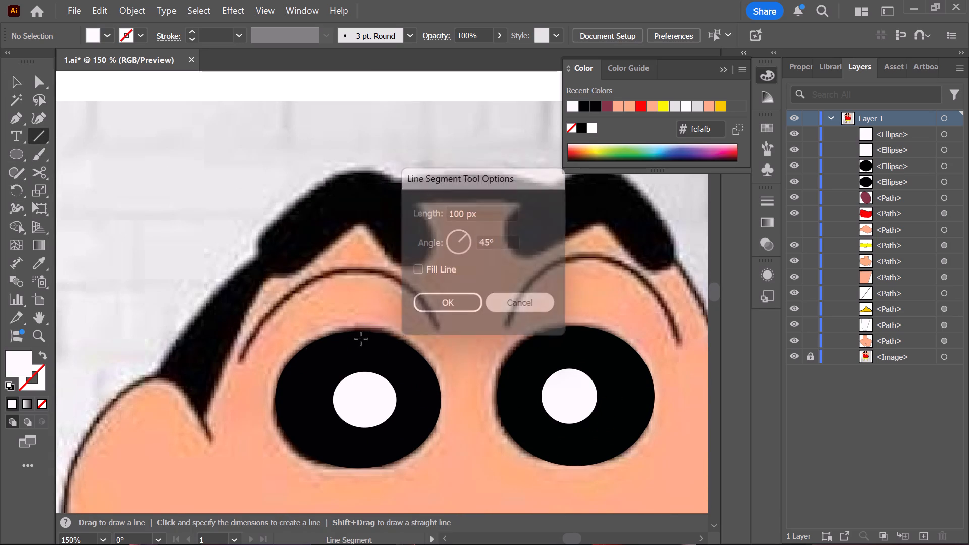
{"action": "left_click_drag", "start_coordinate": [241, 359], "coordinate": [435, 328]}
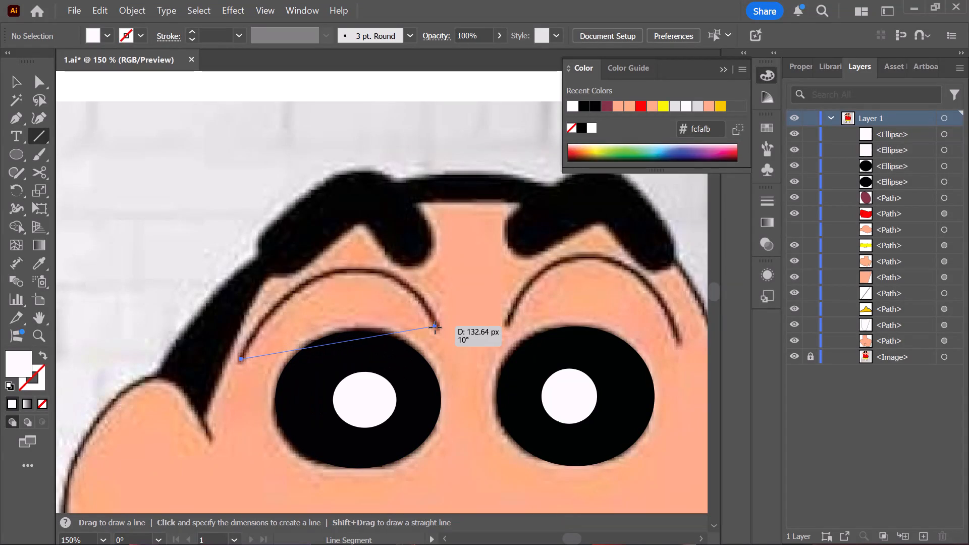
{"action": "left_click_drag", "start_coordinate": [435, 328], "coordinate": [439, 328]}
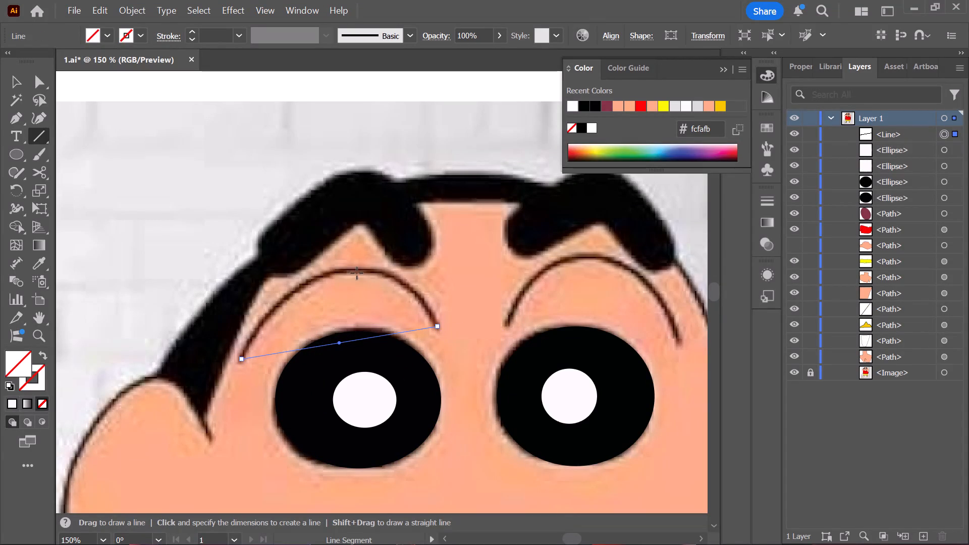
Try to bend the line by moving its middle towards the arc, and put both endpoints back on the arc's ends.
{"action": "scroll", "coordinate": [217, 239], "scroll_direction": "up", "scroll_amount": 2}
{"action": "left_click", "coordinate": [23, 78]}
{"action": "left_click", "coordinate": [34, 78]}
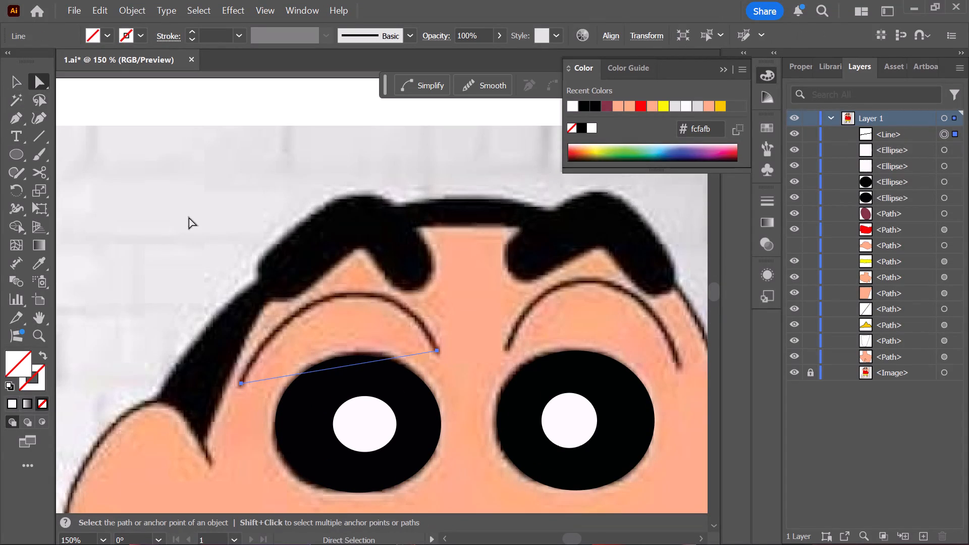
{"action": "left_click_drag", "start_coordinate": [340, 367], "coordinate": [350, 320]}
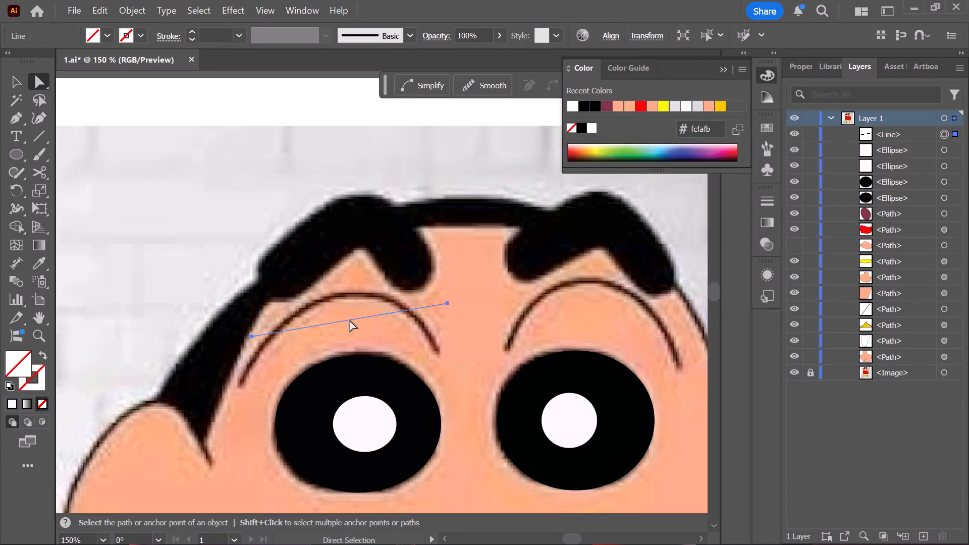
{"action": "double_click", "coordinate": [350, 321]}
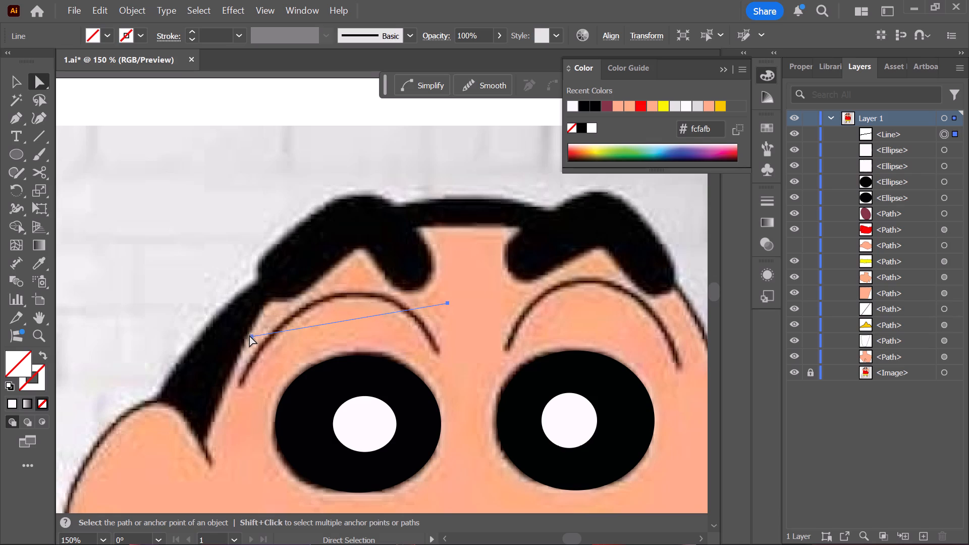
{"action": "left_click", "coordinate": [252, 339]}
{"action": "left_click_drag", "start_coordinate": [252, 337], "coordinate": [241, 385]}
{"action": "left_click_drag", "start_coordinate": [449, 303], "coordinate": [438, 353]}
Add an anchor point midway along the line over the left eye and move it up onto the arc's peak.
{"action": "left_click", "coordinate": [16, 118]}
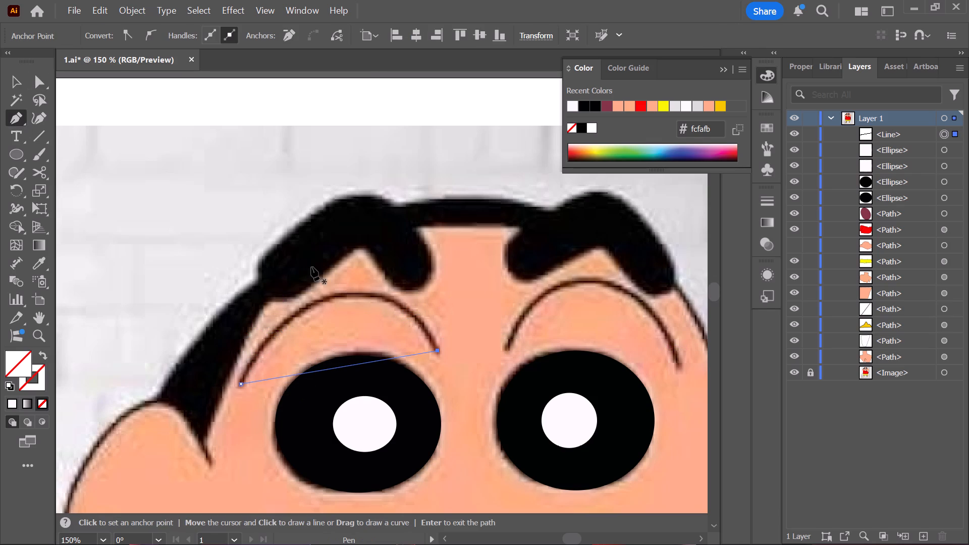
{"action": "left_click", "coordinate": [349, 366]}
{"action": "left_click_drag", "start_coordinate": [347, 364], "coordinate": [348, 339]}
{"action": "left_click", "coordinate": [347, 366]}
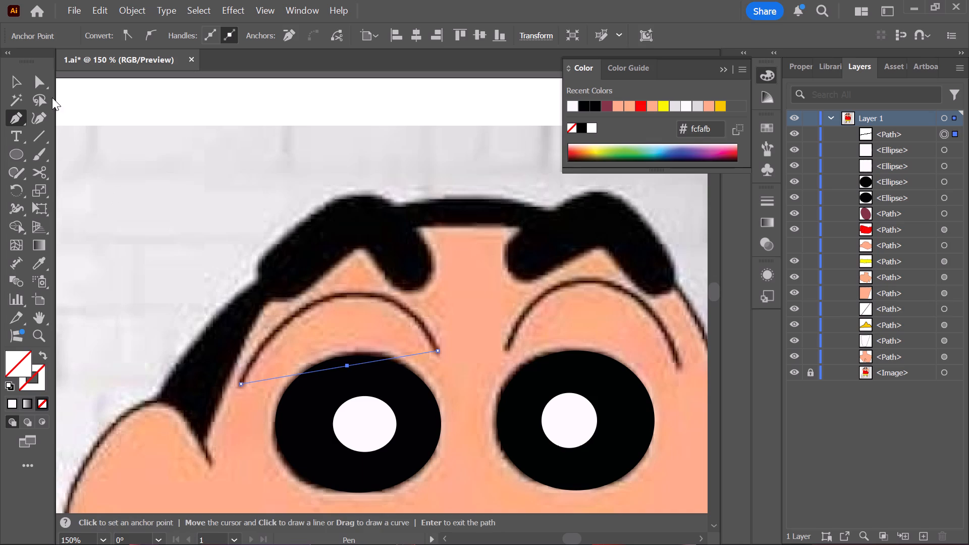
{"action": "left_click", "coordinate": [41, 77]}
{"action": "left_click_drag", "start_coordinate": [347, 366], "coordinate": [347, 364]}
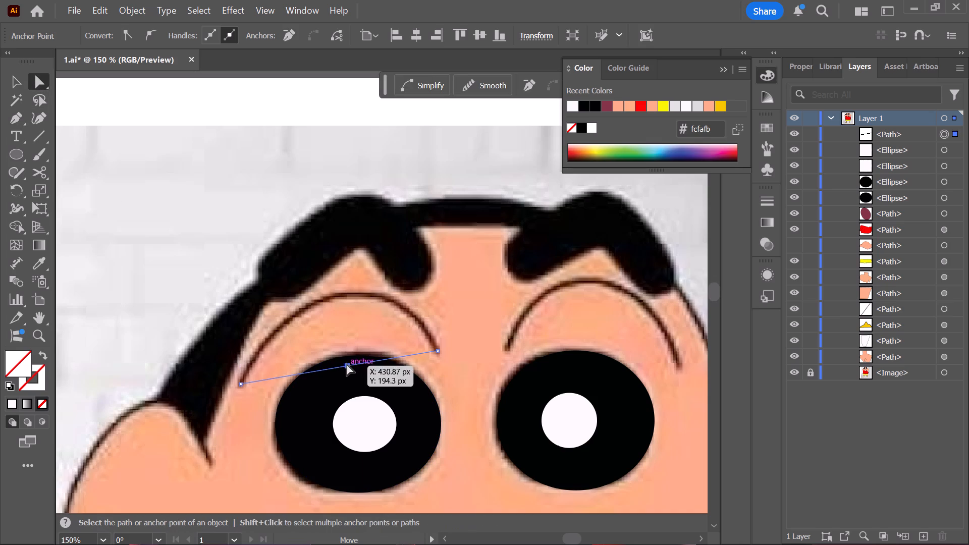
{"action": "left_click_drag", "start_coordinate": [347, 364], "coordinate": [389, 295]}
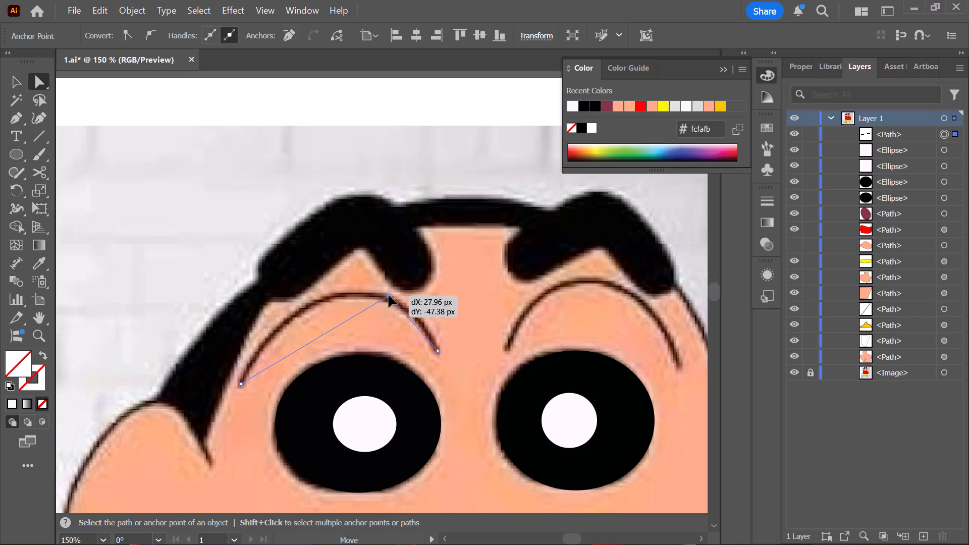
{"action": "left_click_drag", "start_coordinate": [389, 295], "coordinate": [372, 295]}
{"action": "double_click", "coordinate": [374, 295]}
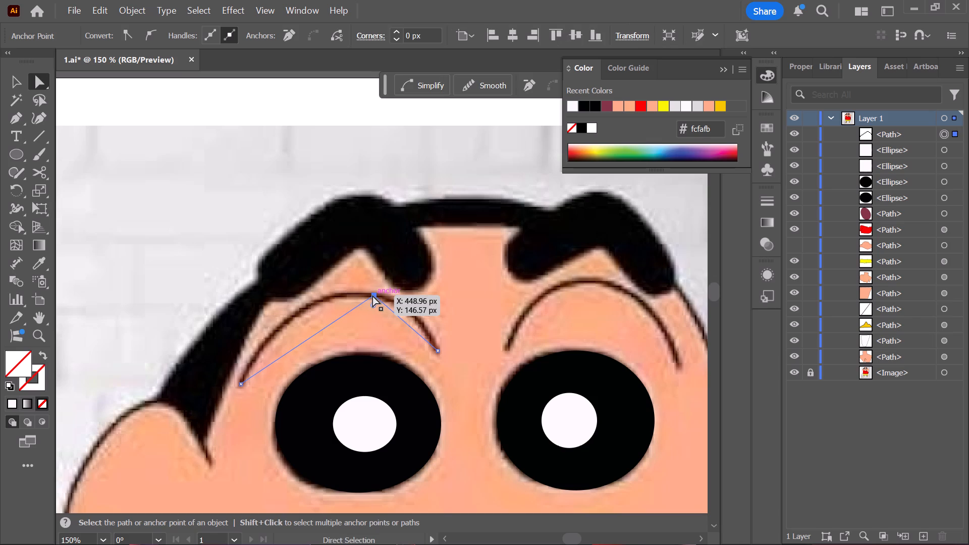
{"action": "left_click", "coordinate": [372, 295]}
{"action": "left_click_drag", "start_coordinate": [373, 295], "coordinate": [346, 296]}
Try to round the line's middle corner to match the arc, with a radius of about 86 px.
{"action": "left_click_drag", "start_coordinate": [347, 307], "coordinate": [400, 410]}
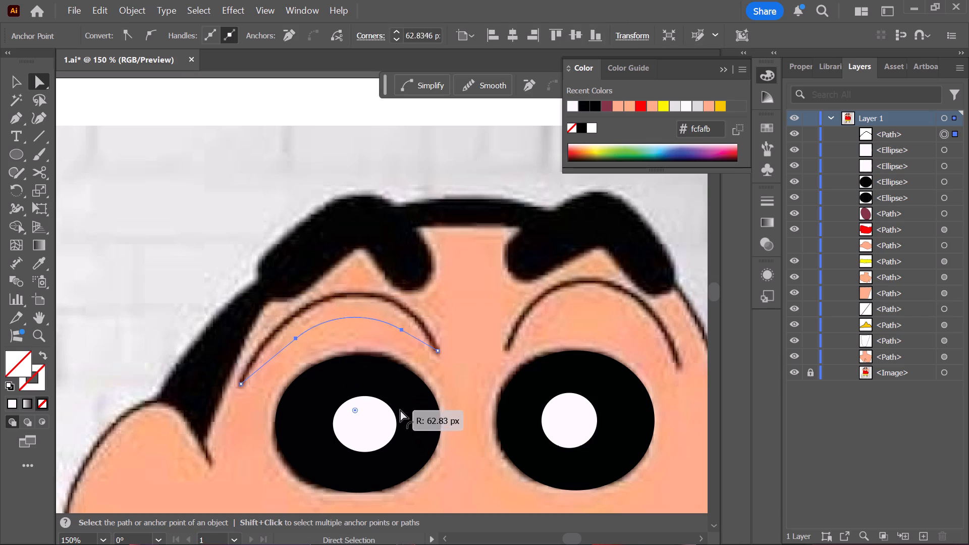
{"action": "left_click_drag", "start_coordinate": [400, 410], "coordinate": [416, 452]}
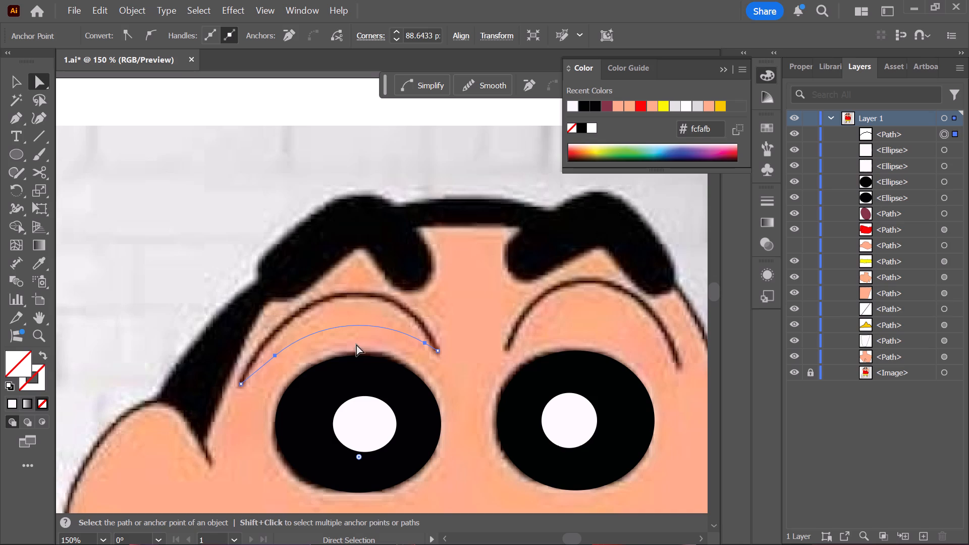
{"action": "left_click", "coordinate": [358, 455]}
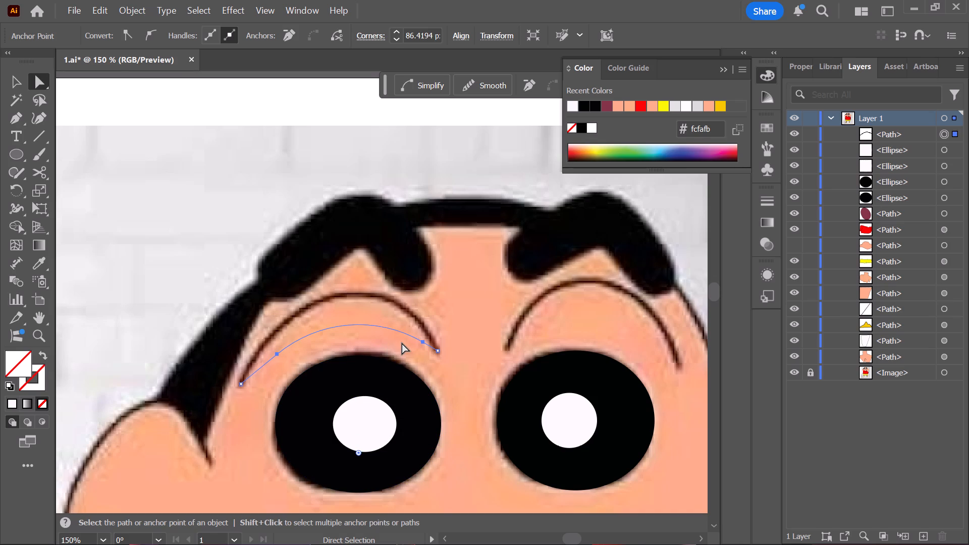
Delete the rounded path above the left eye, including its two leftover end points.
{"action": "key", "text": "Delete"}
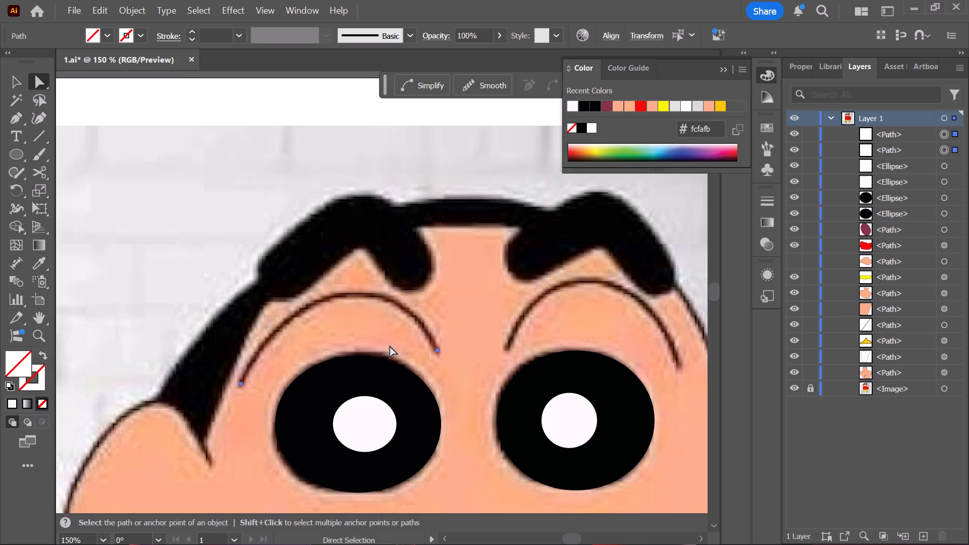
{"action": "key", "text": "Delete"}
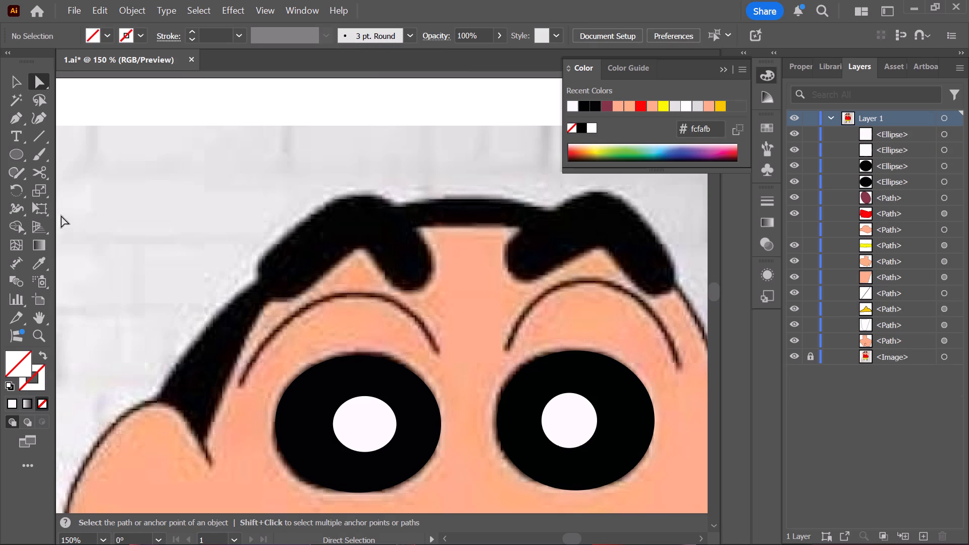
Trace the arc above the left eye as a single Pen curve, about 133 px wide and 59 px tall.
{"action": "left_click", "coordinate": [17, 123]}
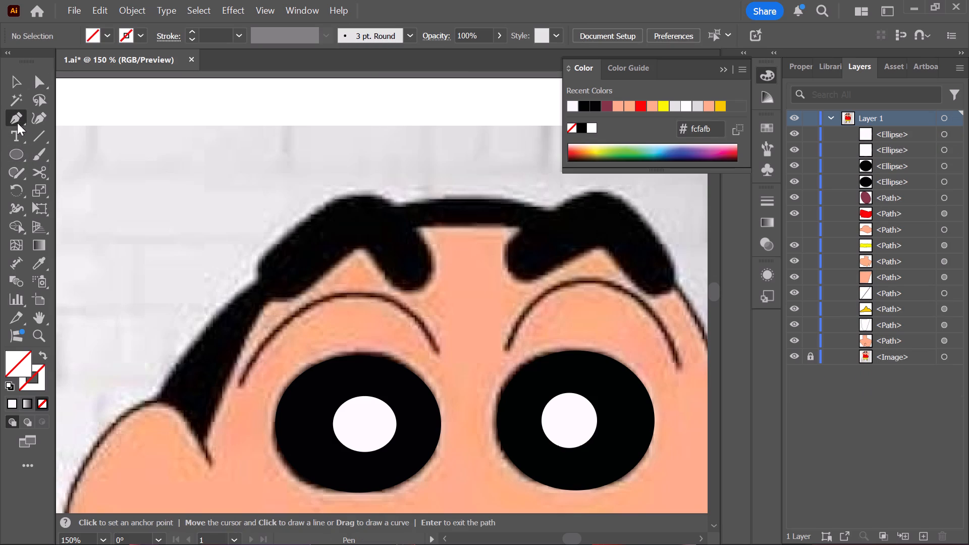
{"action": "left_click", "coordinate": [241, 382]}
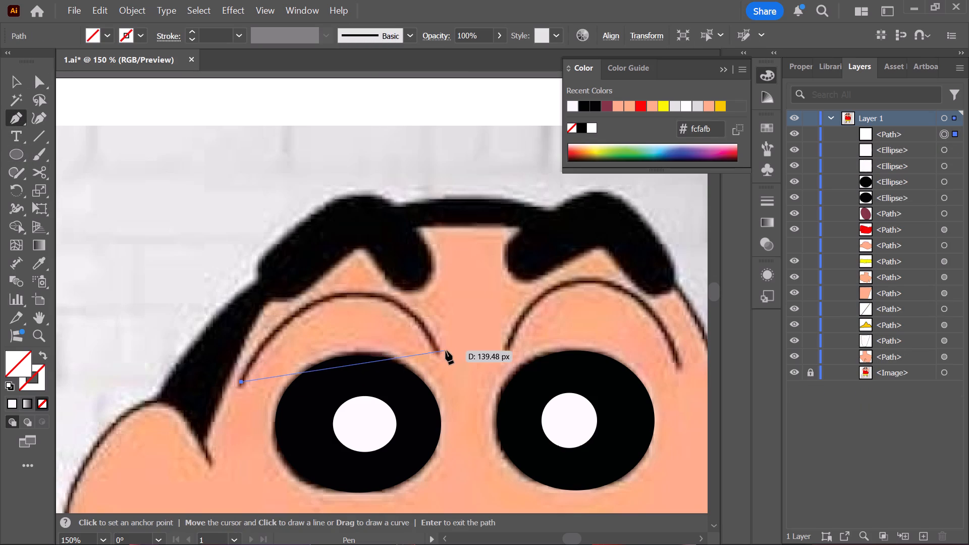
{"action": "left_click_drag", "start_coordinate": [438, 352], "coordinate": [520, 470]}
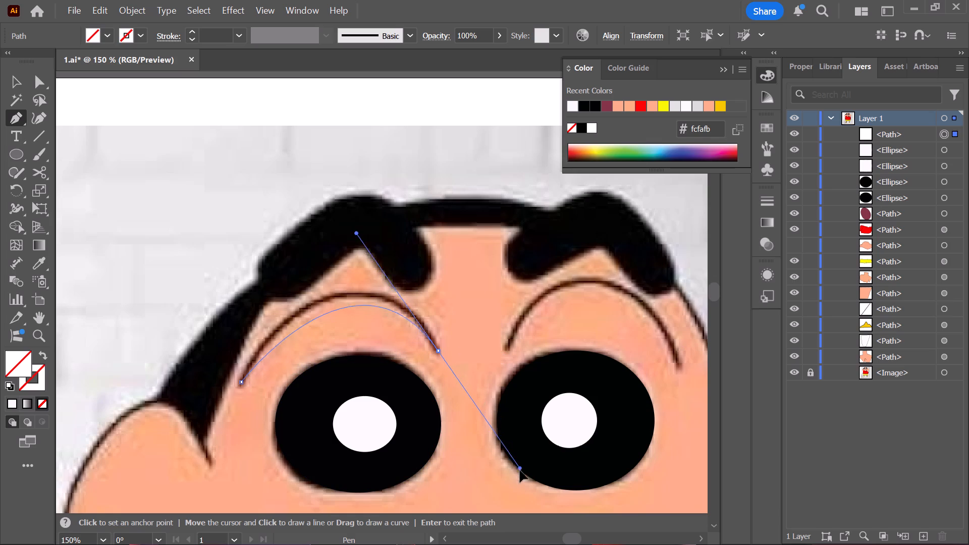
{"action": "left_click_drag", "start_coordinate": [520, 470], "coordinate": [531, 494]}
{"action": "scroll", "coordinate": [424, 423], "scroll_direction": "up", "scroll_amount": 1}
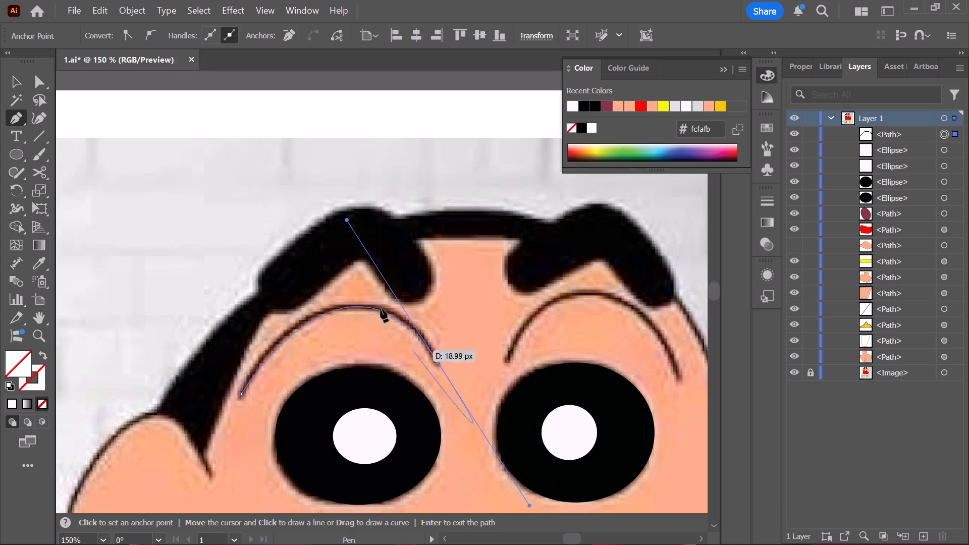
{"action": "left_click", "coordinate": [13, 117]}
Trace the arc above the right eye as a single Pen curve, about 116 px wide and 60 px tall.
{"action": "key", "text": "space"}
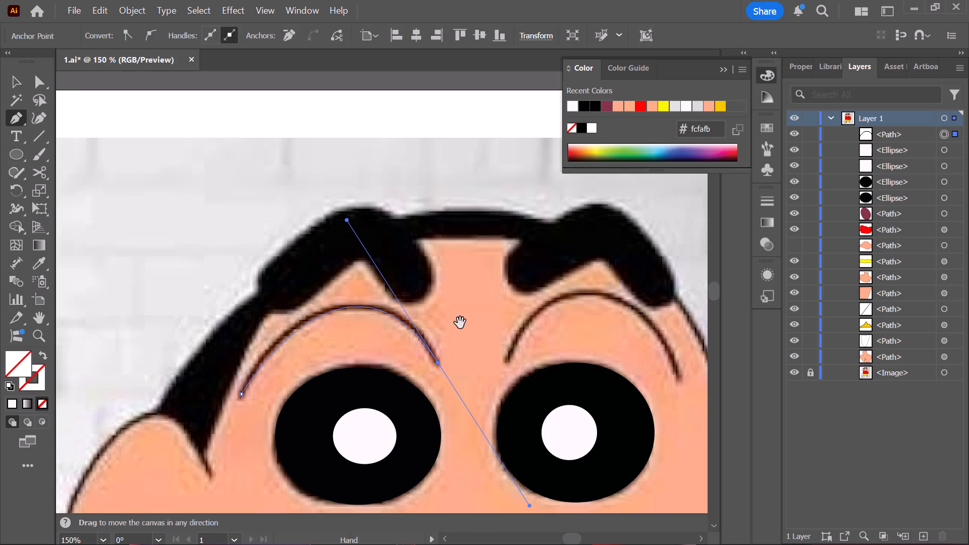
{"action": "left_click_drag", "start_coordinate": [460, 323], "coordinate": [249, 334]}
{"action": "left_click", "coordinate": [297, 370]}
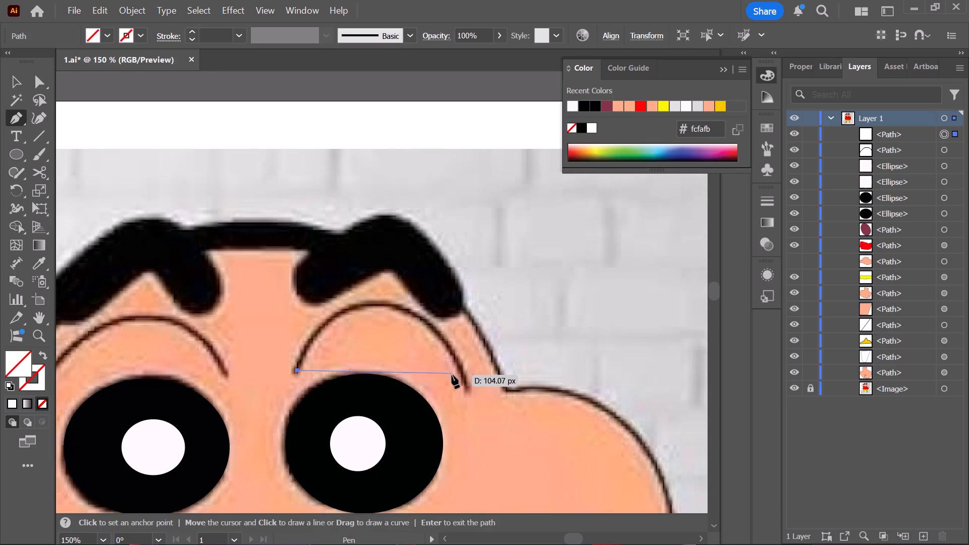
{"action": "left_click_drag", "start_coordinate": [469, 391], "coordinate": [561, 504]}
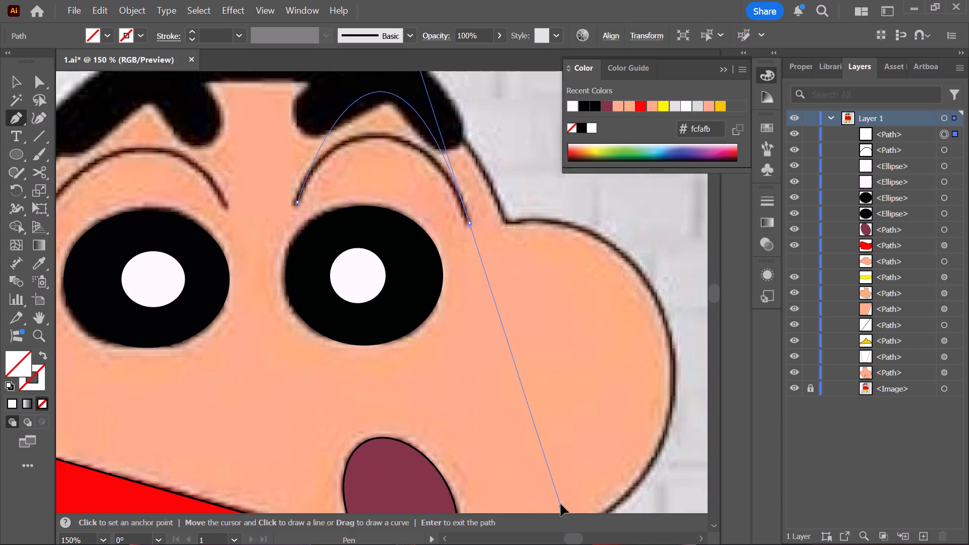
{"action": "left_click_drag", "start_coordinate": [561, 504], "coordinate": [565, 409]}
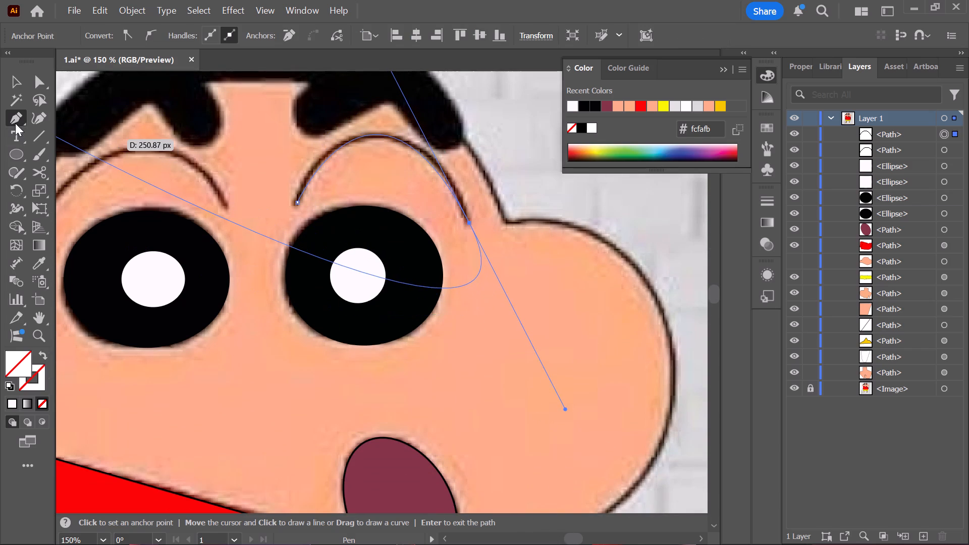
{"action": "left_click", "coordinate": [15, 123]}
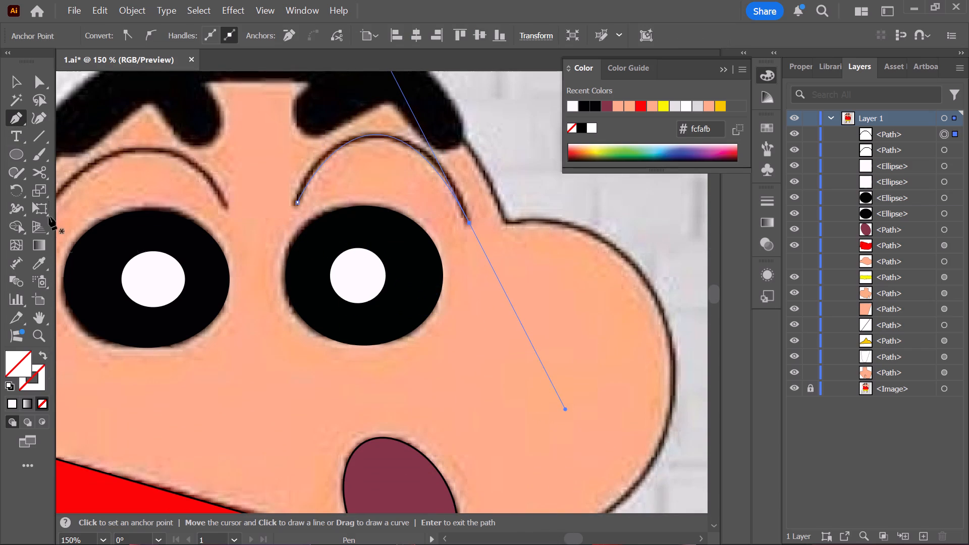
Give the curve above the right eye a black 4 pt stroke with no fill.
{"action": "left_click", "coordinate": [37, 91]}
{"action": "left_click", "coordinate": [48, 87]}
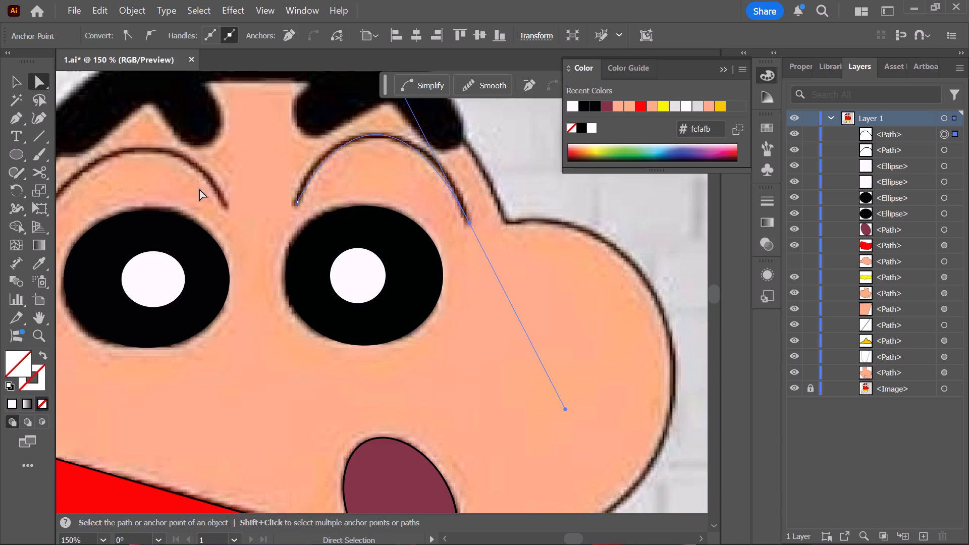
{"action": "left_click", "coordinate": [302, 193]}
{"action": "left_click", "coordinate": [40, 379]}
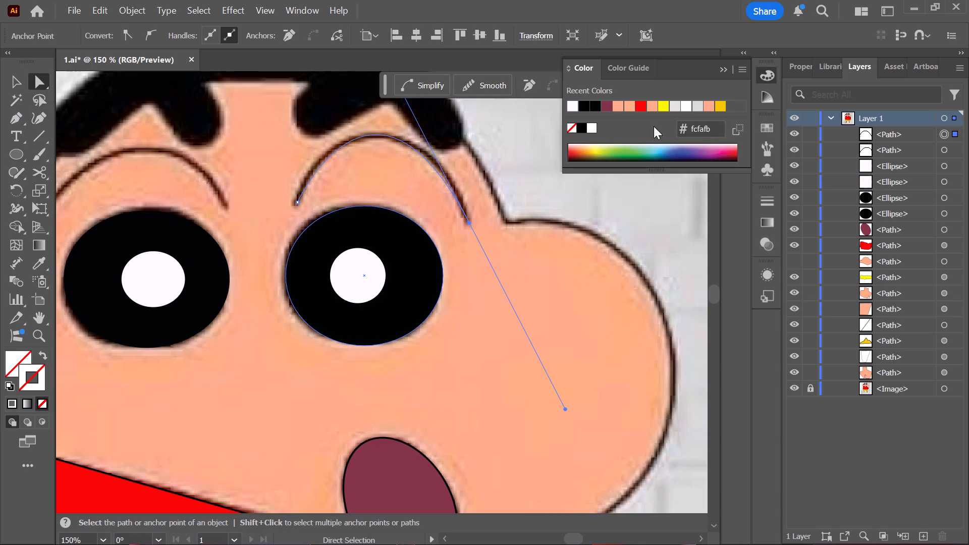
{"action": "left_click", "coordinate": [791, 58]}
{"action": "left_click", "coordinate": [855, 249]}
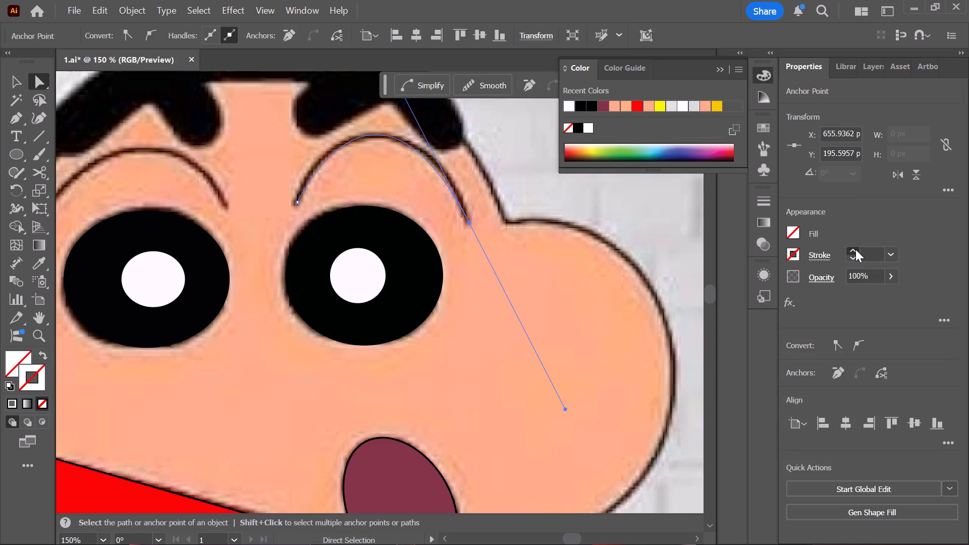
{"action": "left_click", "coordinate": [855, 249]}
{"action": "triple_click", "coordinate": [855, 249]}
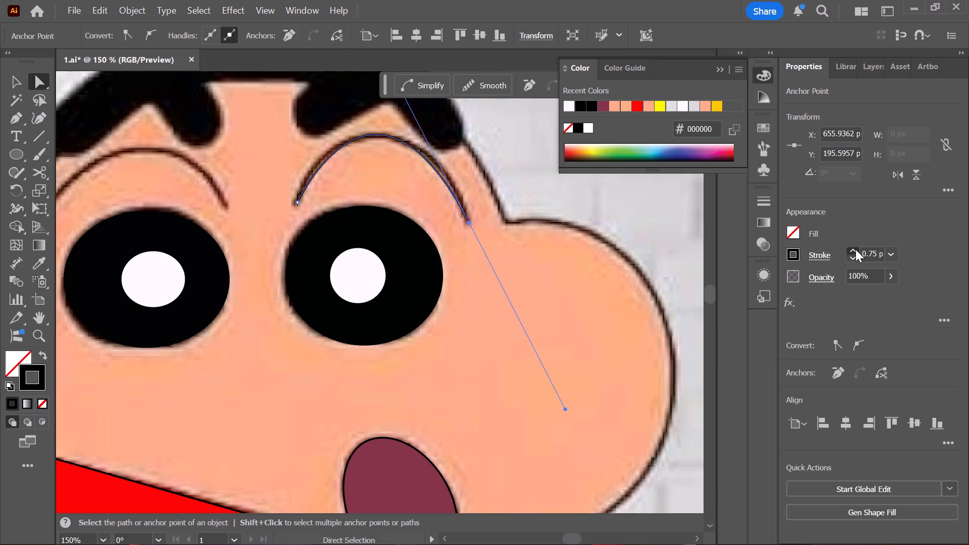
{"action": "left_click", "coordinate": [855, 249]}
{"action": "left_click", "coordinate": [855, 249]}
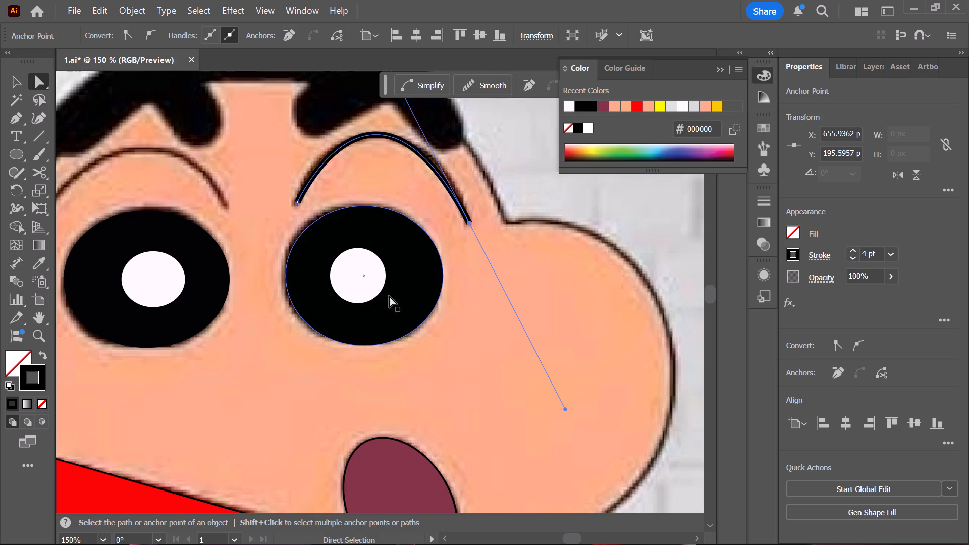
Give the curve above the left eye a black 3 pt stroke with no fill, and deselect it.
{"action": "scroll", "coordinate": [250, 250], "scroll_direction": "up", "scroll_amount": 1}
{"action": "left_click", "coordinate": [198, 184]}
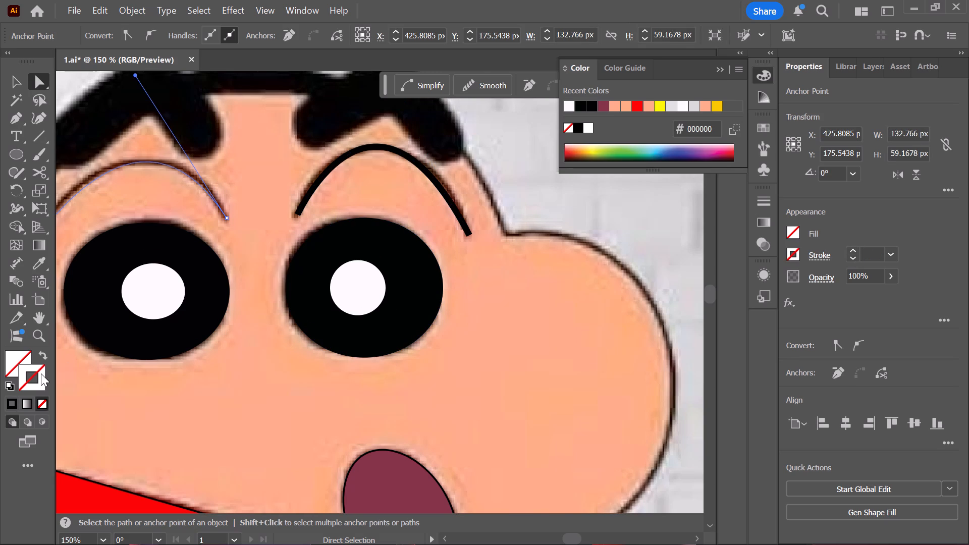
{"action": "left_click", "coordinate": [41, 373]}
{"action": "left_click", "coordinate": [853, 247]}
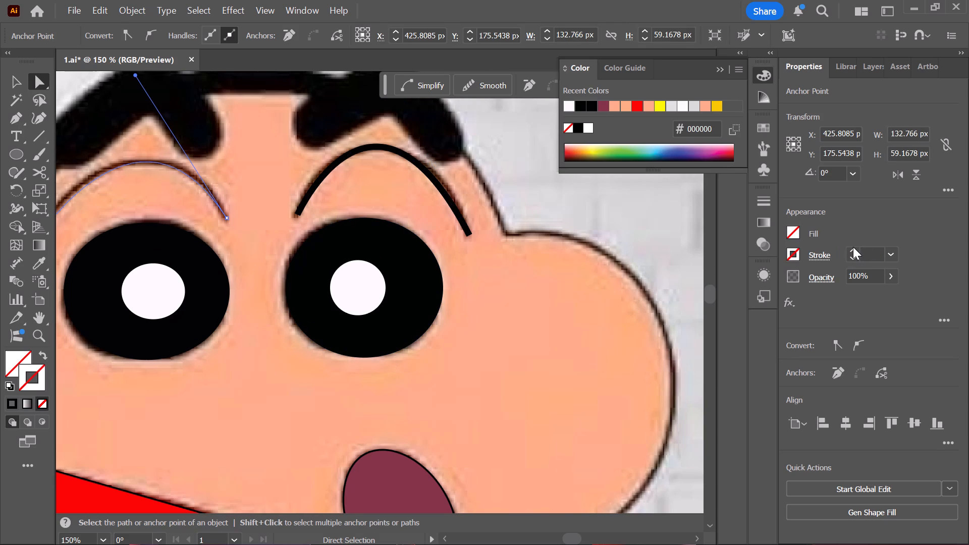
{"action": "triple_click", "coordinate": [853, 247]}
{"action": "triple_click", "coordinate": [853, 247]}
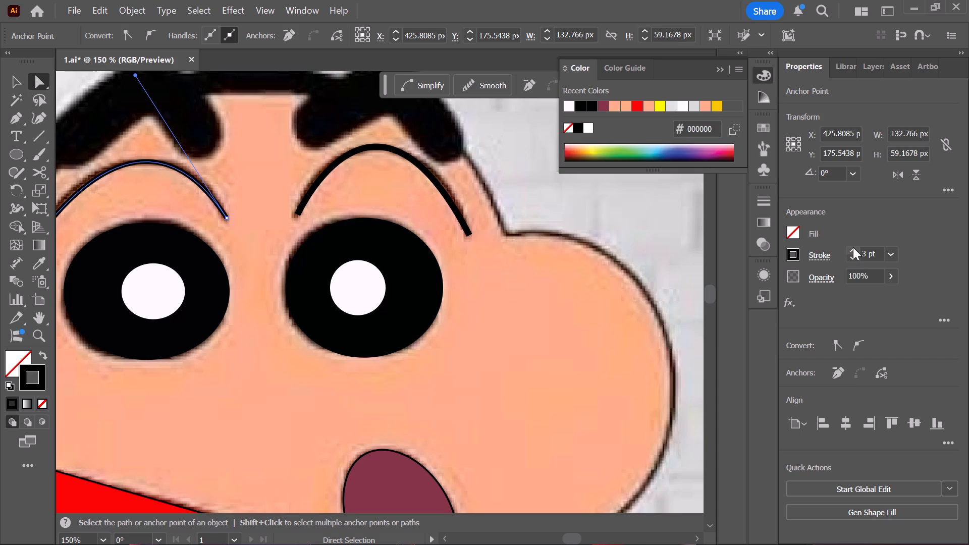
{"action": "scroll", "coordinate": [476, 206], "scroll_direction": "up", "scroll_amount": 4}
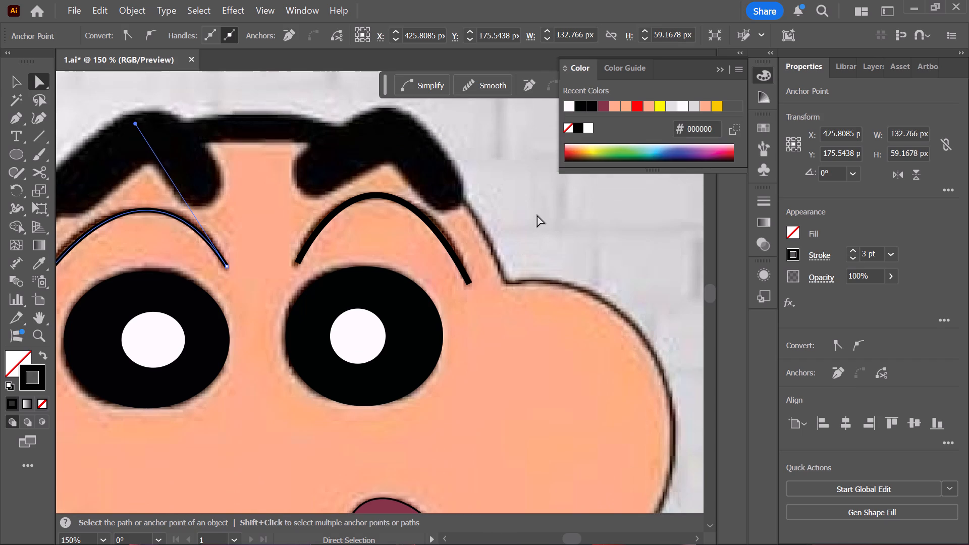
{"action": "key", "text": "v"}
{"action": "left_click", "coordinate": [527, 199]}
Set the stroke weight of the curve above the right eye to 5 pt.
{"action": "scroll", "coordinate": [523, 211], "scroll_direction": "down", "scroll_amount": 2, "text": "alt"}
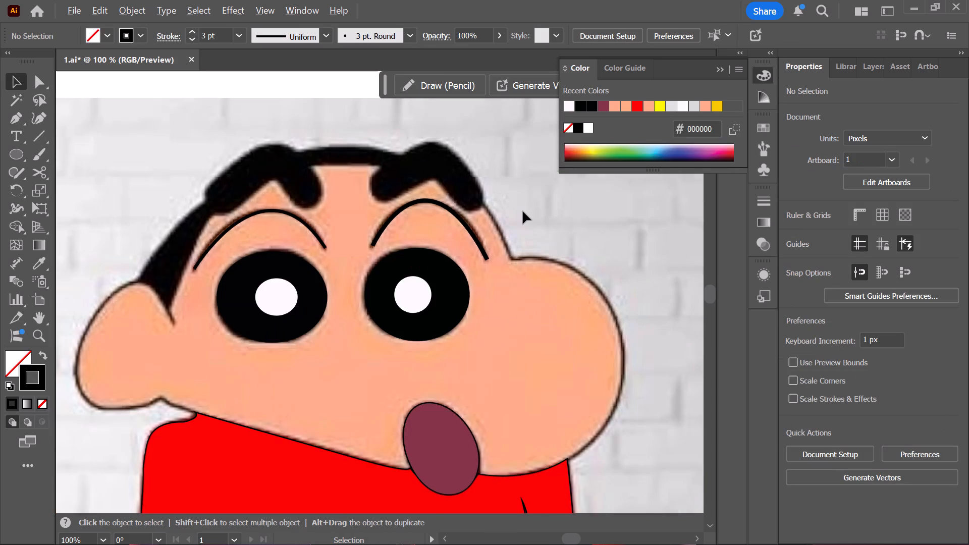
{"action": "scroll", "coordinate": [523, 211], "scroll_direction": "up", "scroll_amount": 2}
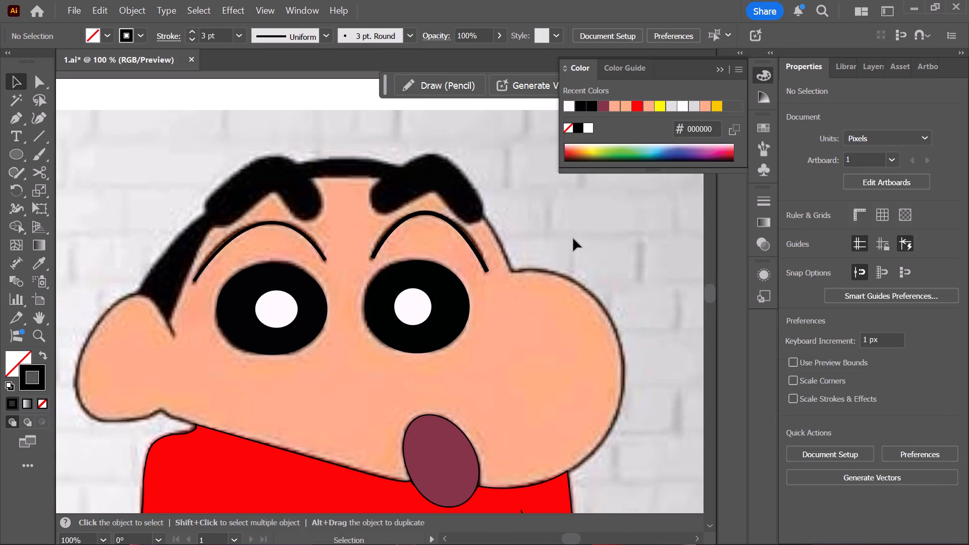
{"action": "left_click", "coordinate": [467, 241]}
{"action": "left_click", "coordinate": [856, 249]}
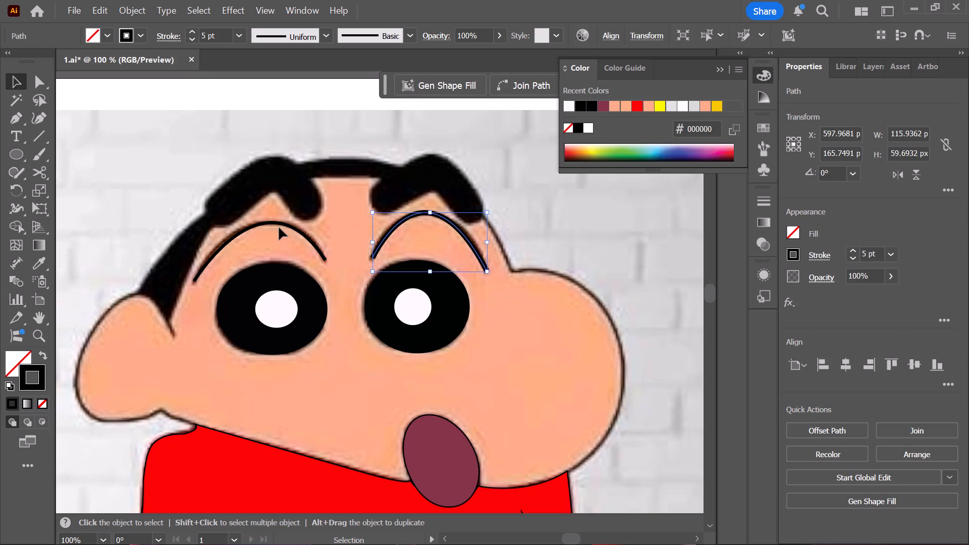
Set the stroke weight of the curve above the left eye to 5 pt, and deselect it.
{"action": "left_click", "coordinate": [301, 231]}
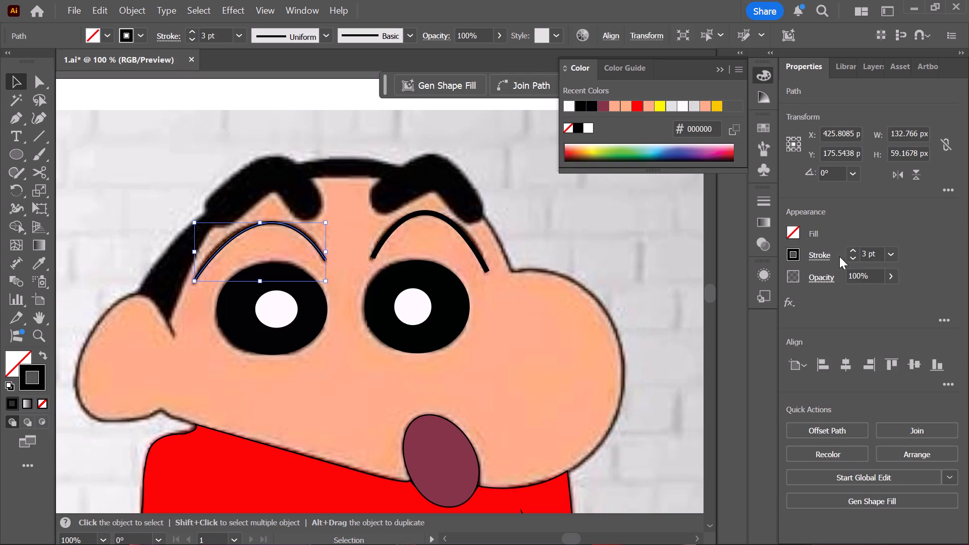
{"action": "double_click", "coordinate": [847, 252]}
{"action": "left_click", "coordinate": [550, 232]}
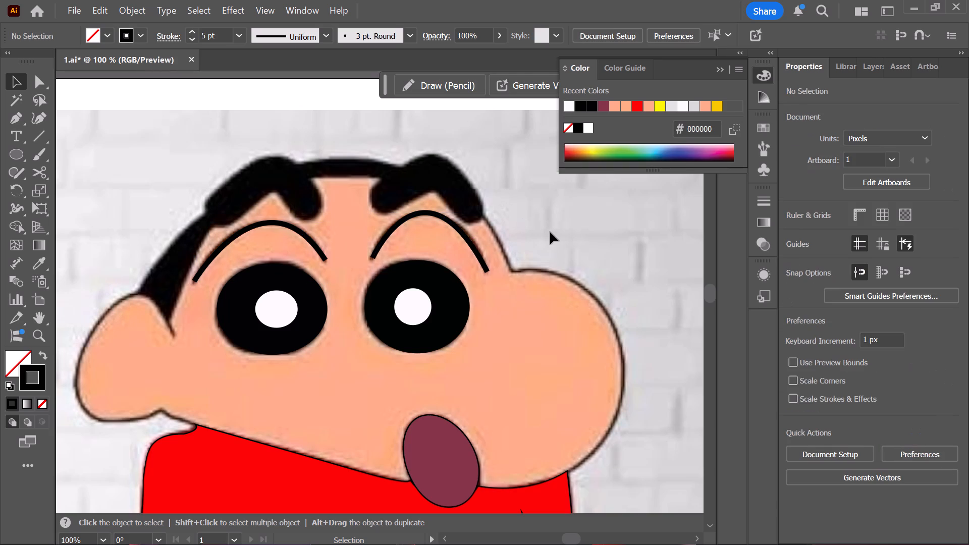
{"action": "scroll", "coordinate": [550, 232], "scroll_direction": "up", "scroll_amount": 1}
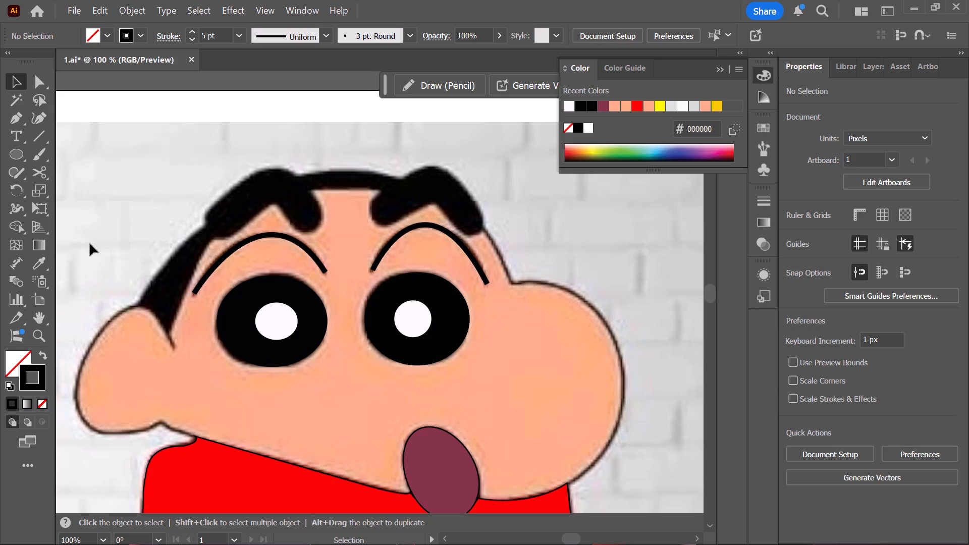
Start a Pen path where the hair meets the top of the boy's ear.
{"action": "scroll", "coordinate": [74, 213], "scroll_direction": "down", "scroll_amount": 2}
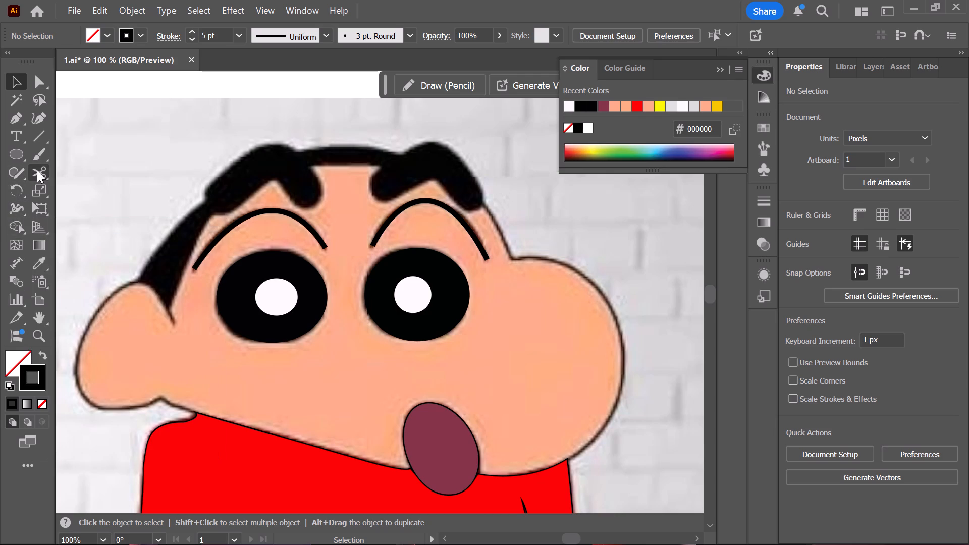
{"action": "left_click", "coordinate": [22, 121]}
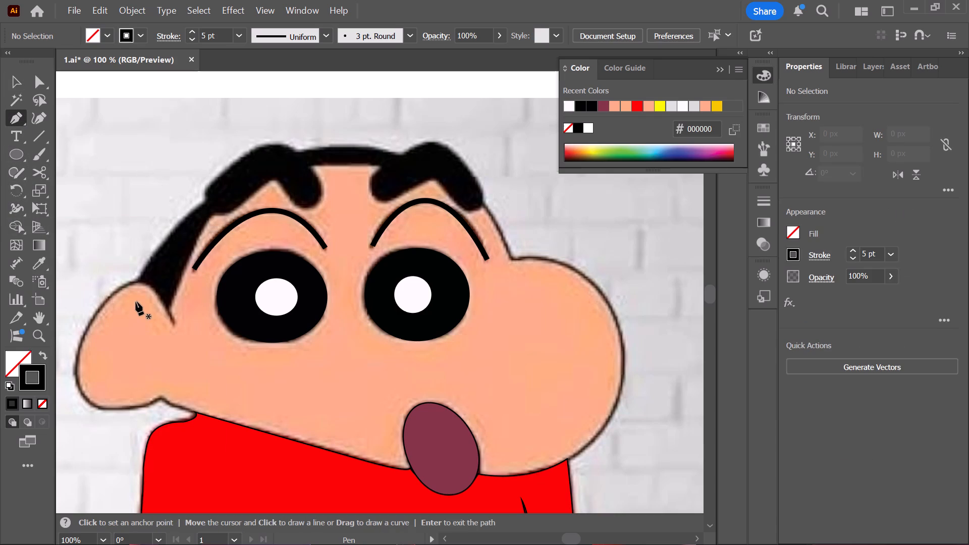
{"action": "left_click", "coordinate": [132, 289]}
{"action": "scroll", "coordinate": [221, 237], "scroll_direction": "up", "scroll_amount": 2}
{"action": "scroll", "coordinate": [227, 276], "scroll_direction": "down", "scroll_amount": 2}
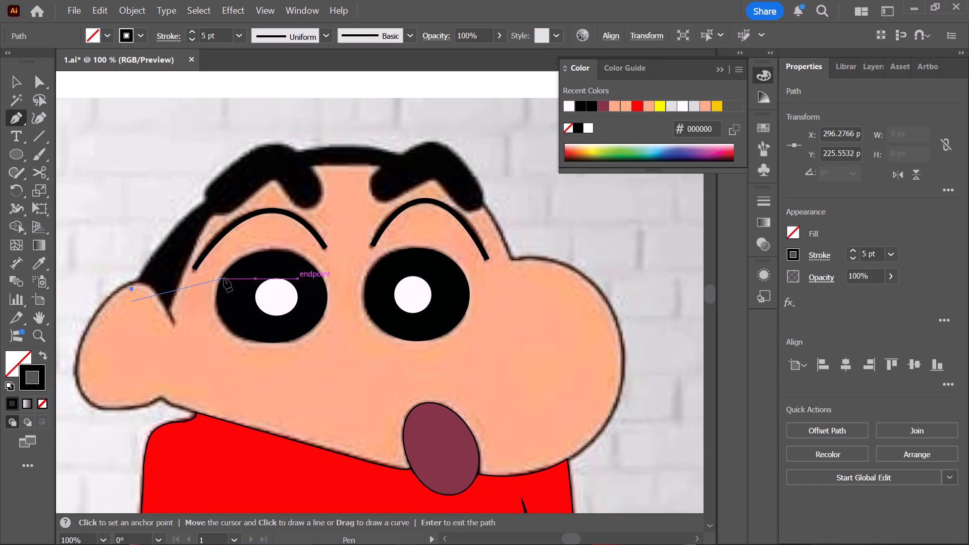
{"action": "scroll", "coordinate": [195, 262], "scroll_direction": "up", "scroll_amount": 2, "text": "alt"}
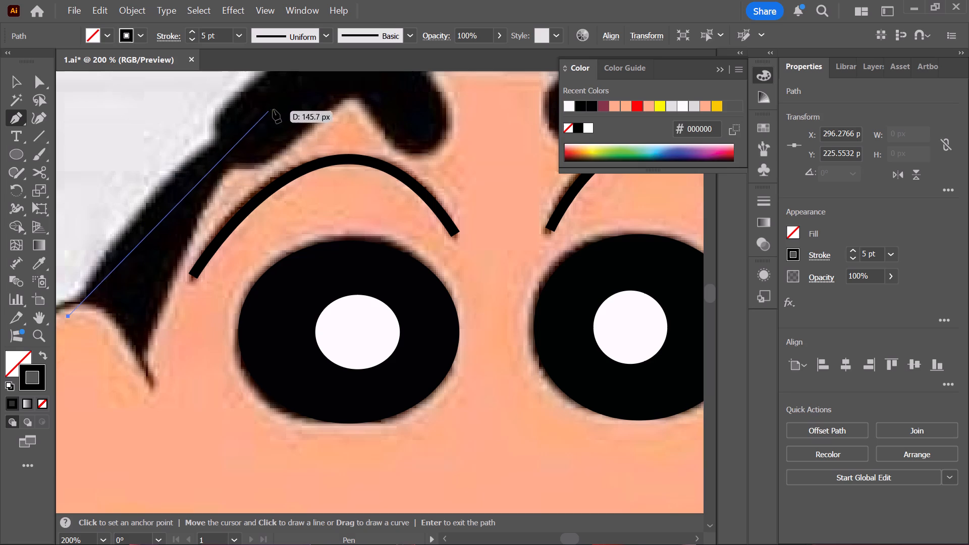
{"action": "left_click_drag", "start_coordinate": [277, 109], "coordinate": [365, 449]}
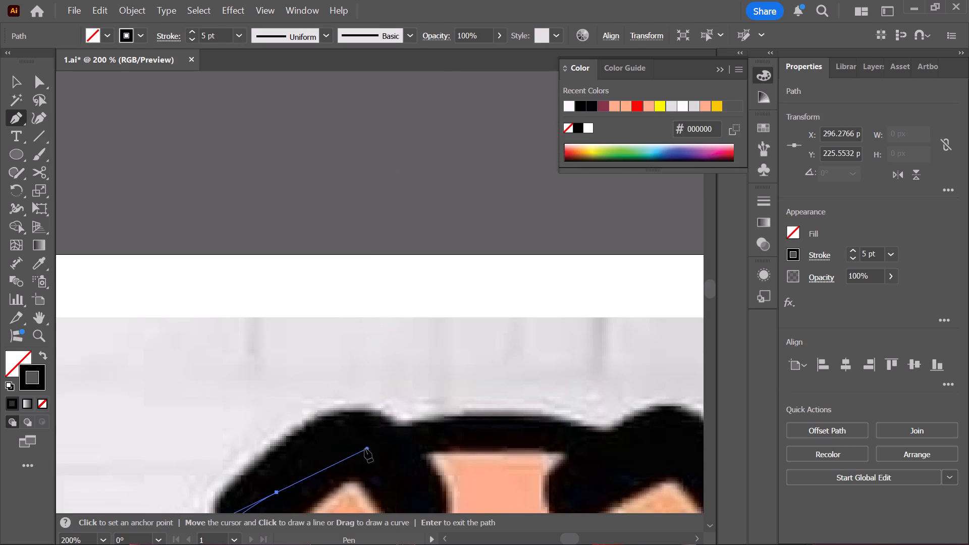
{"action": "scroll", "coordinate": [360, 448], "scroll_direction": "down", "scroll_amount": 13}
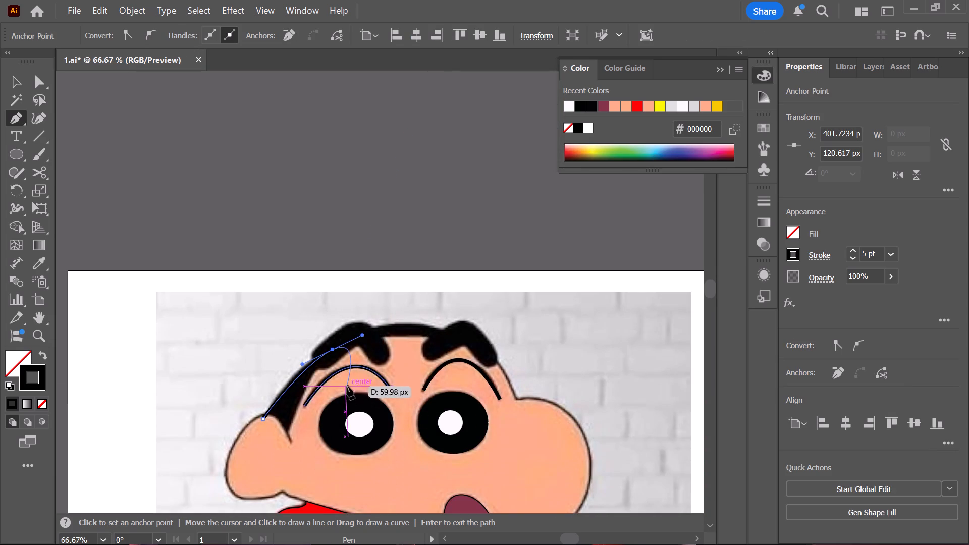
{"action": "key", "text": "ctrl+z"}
Draw a curved segment along the hair's outer edge from the ear to the left eyebrow, ending in a corner point.
{"action": "scroll", "coordinate": [333, 382], "scroll_direction": "down", "scroll_amount": 2}
{"action": "scroll", "coordinate": [330, 357], "scroll_direction": "up", "scroll_amount": 3, "text": "alt"}
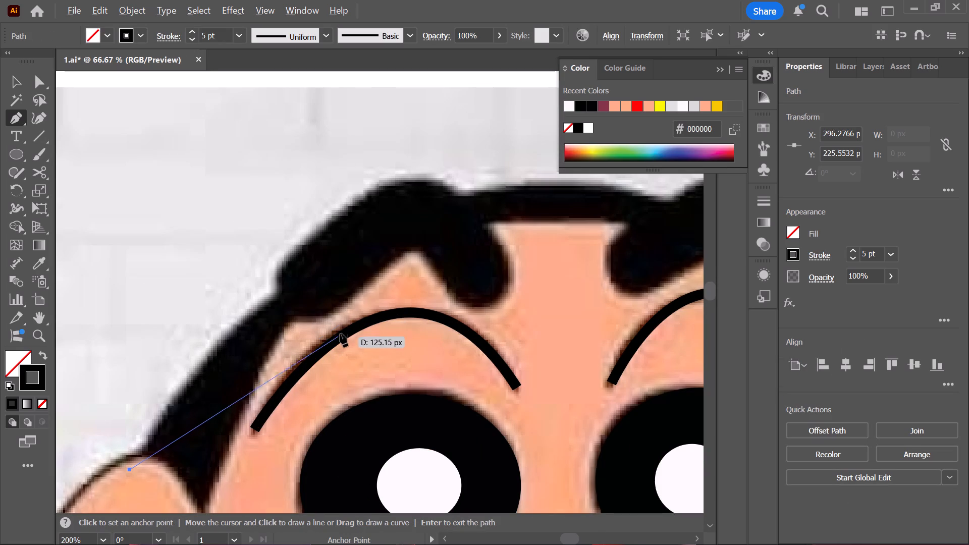
{"action": "left_click_drag", "start_coordinate": [351, 241], "coordinate": [445, 213]}
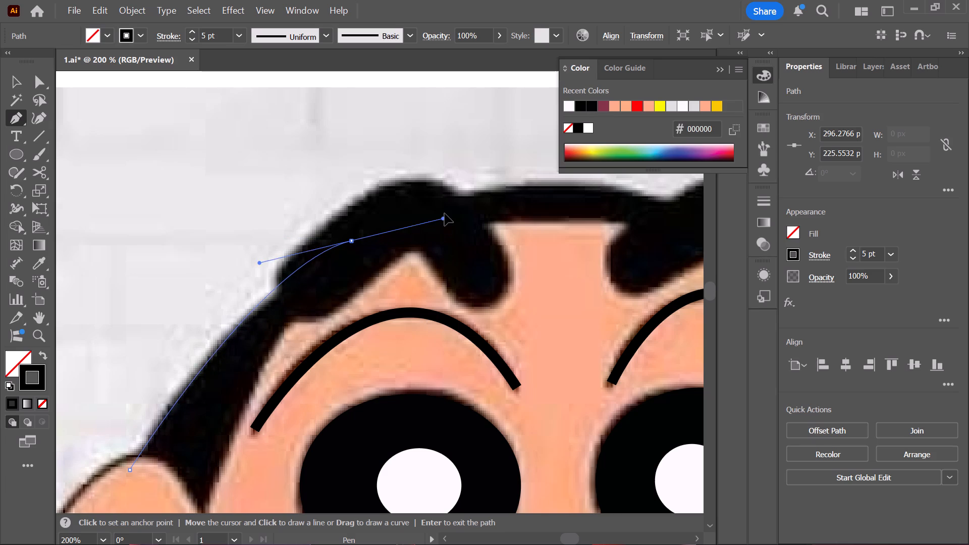
{"action": "left_click_drag", "start_coordinate": [445, 213], "coordinate": [465, 193]}
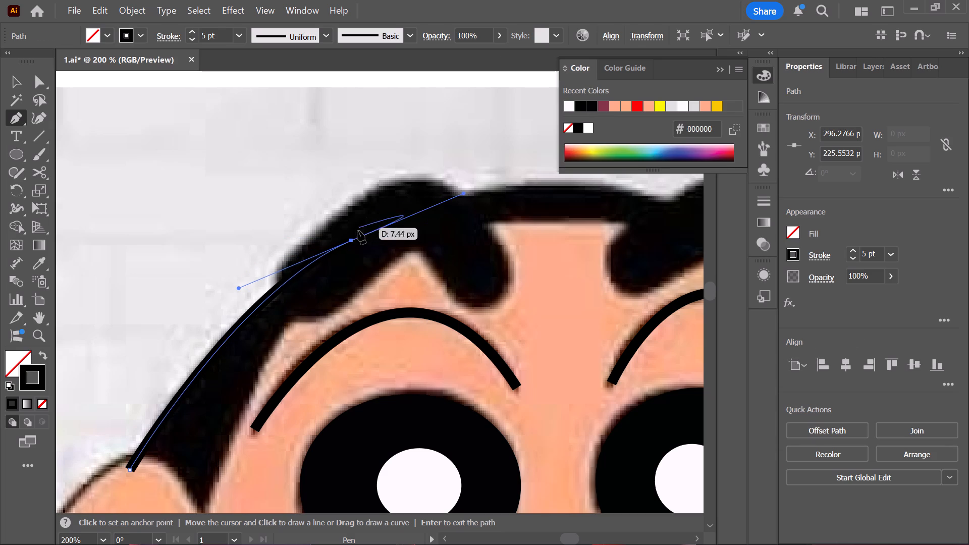
{"action": "left_click", "coordinate": [352, 241]}
Continue the path with curved segments over the top of the head and down into the right eyebrow, removing the outgoing handles.
{"action": "key", "text": "space"}
{"action": "key", "text": "space"}
{"action": "left_click_drag", "start_coordinate": [572, 196], "coordinate": [347, 233]}
{"action": "left_click_drag", "start_coordinate": [414, 230], "coordinate": [491, 251]}
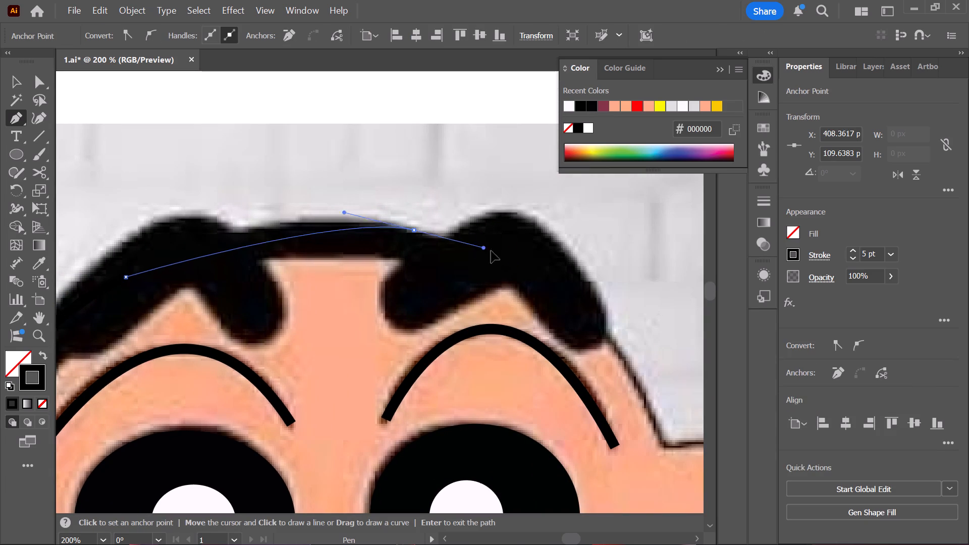
{"action": "left_click_drag", "start_coordinate": [491, 251], "coordinate": [588, 260]}
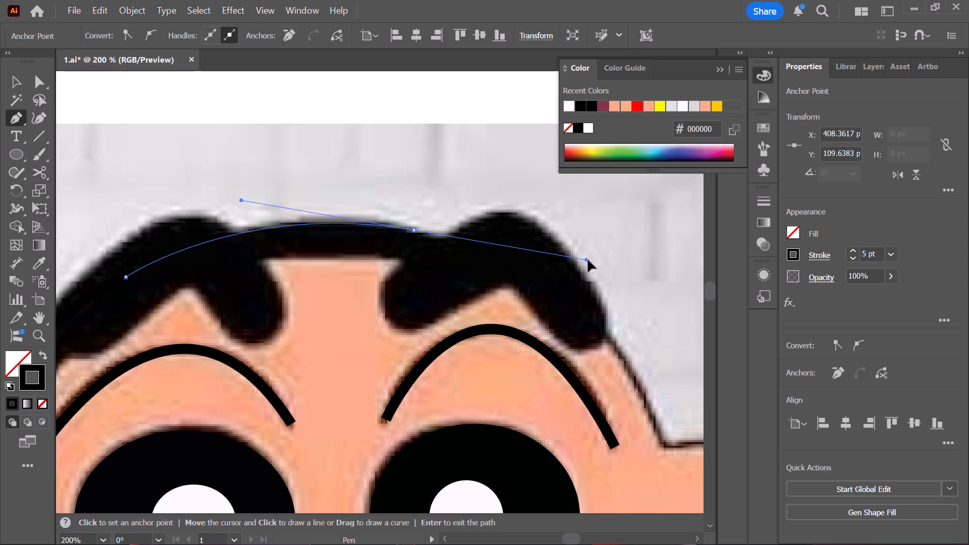
{"action": "left_click_drag", "start_coordinate": [588, 260], "coordinate": [588, 259]}
{"action": "left_click", "coordinate": [415, 232]}
{"action": "key", "text": "space"}
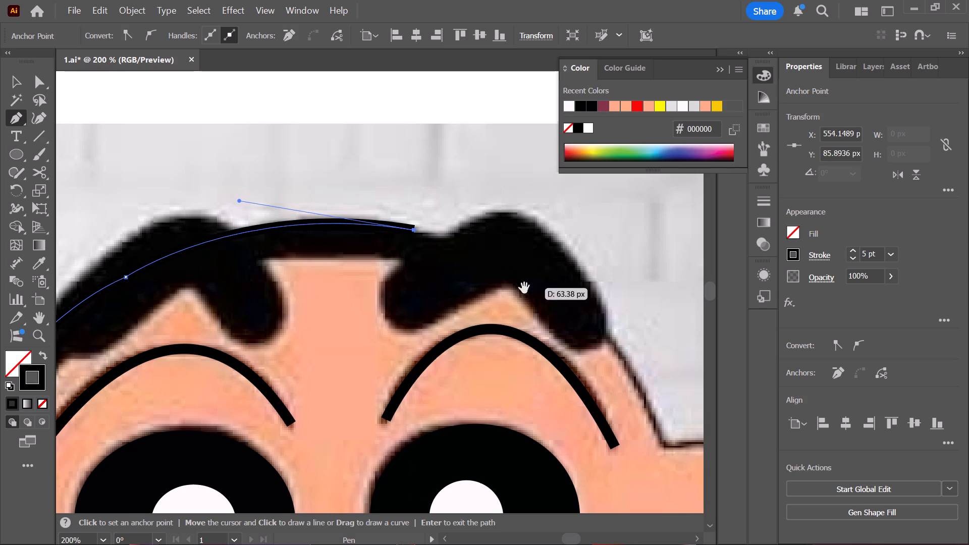
{"action": "left_click_drag", "start_coordinate": [524, 288], "coordinate": [345, 255]}
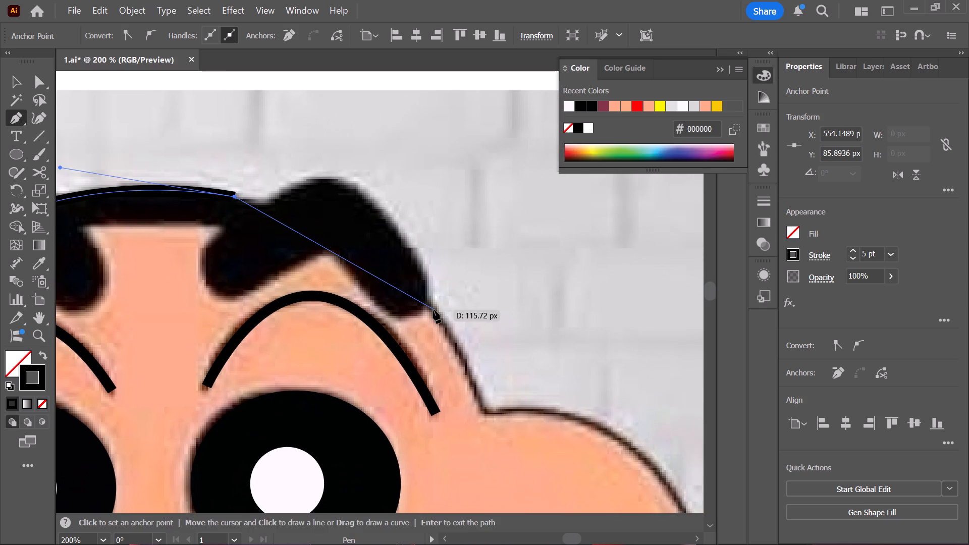
{"action": "left_click_drag", "start_coordinate": [382, 244], "coordinate": [434, 287]}
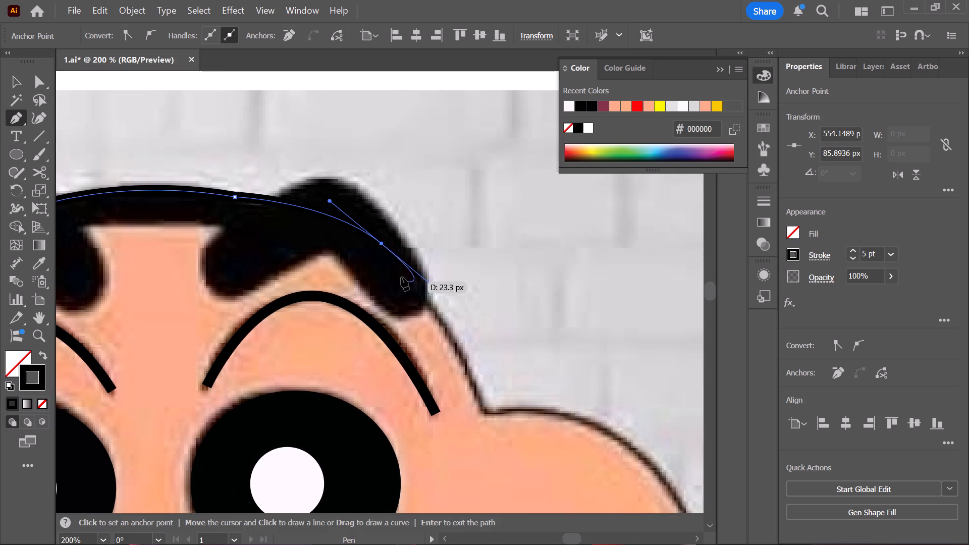
{"action": "left_click", "coordinate": [381, 243]}
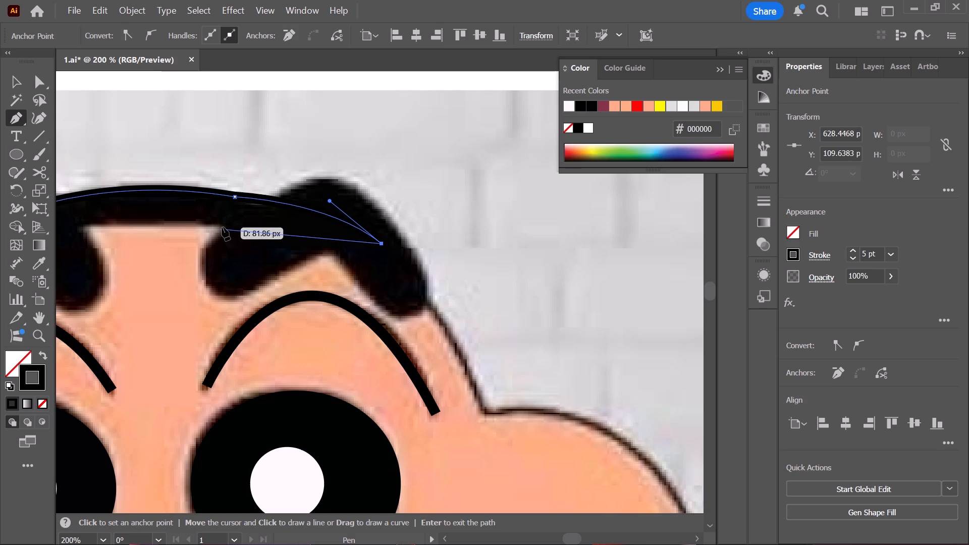
Add straight segments back along the hair's lower edge and down past the sideburn tip, and close the path at its start.
{"action": "left_click", "coordinate": [246, 230]}
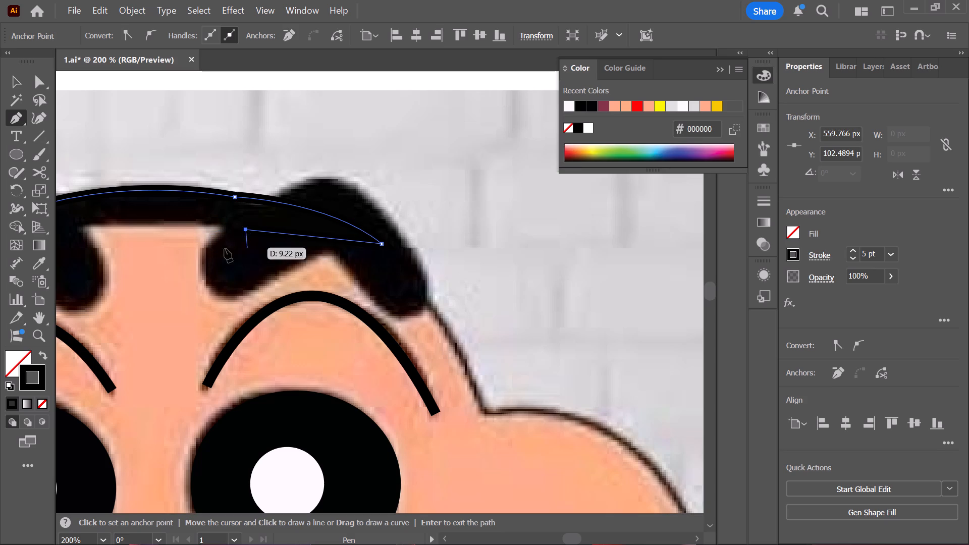
{"action": "key", "text": "space"}
{"action": "left_click_drag", "start_coordinate": [270, 251], "coordinate": [484, 241]}
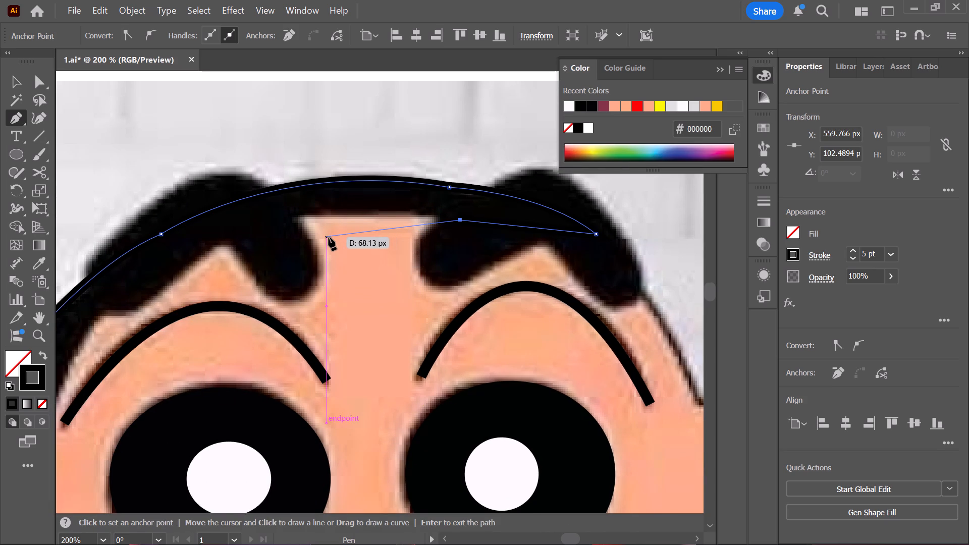
{"action": "left_click", "coordinate": [306, 234]}
{"action": "left_click", "coordinate": [186, 268]}
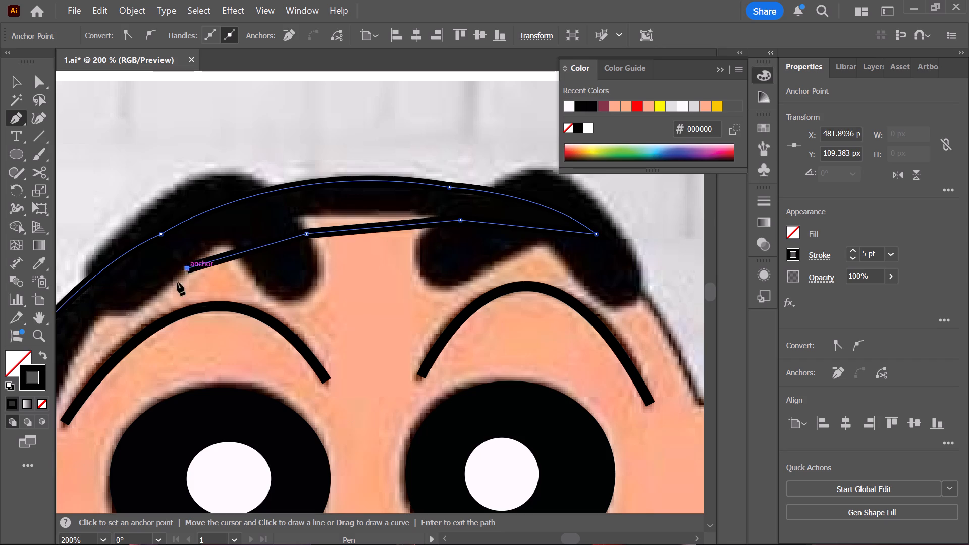
{"action": "scroll", "coordinate": [184, 296], "scroll_direction": "down", "scroll_amount": 3}
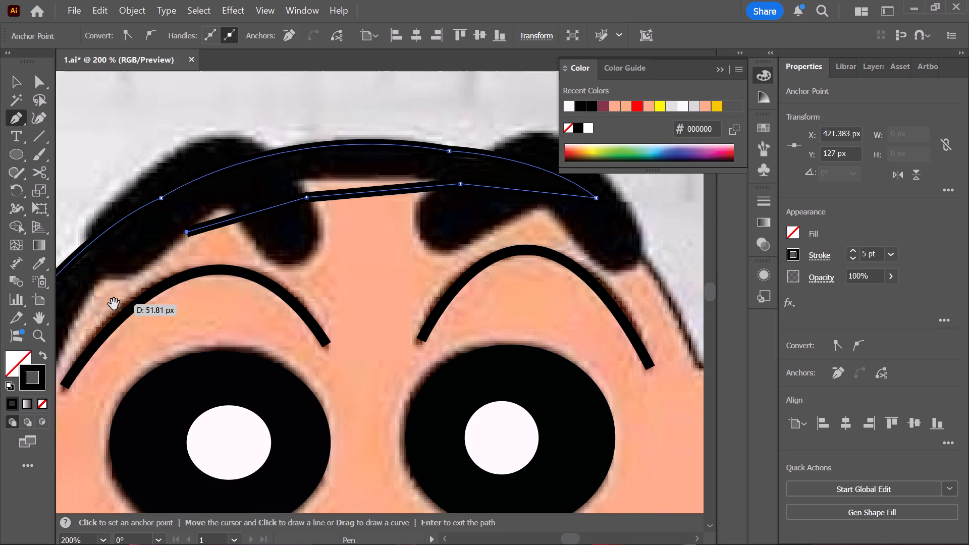
{"action": "key", "text": "space"}
{"action": "left_click_drag", "start_coordinate": [114, 304], "coordinate": [315, 232]}
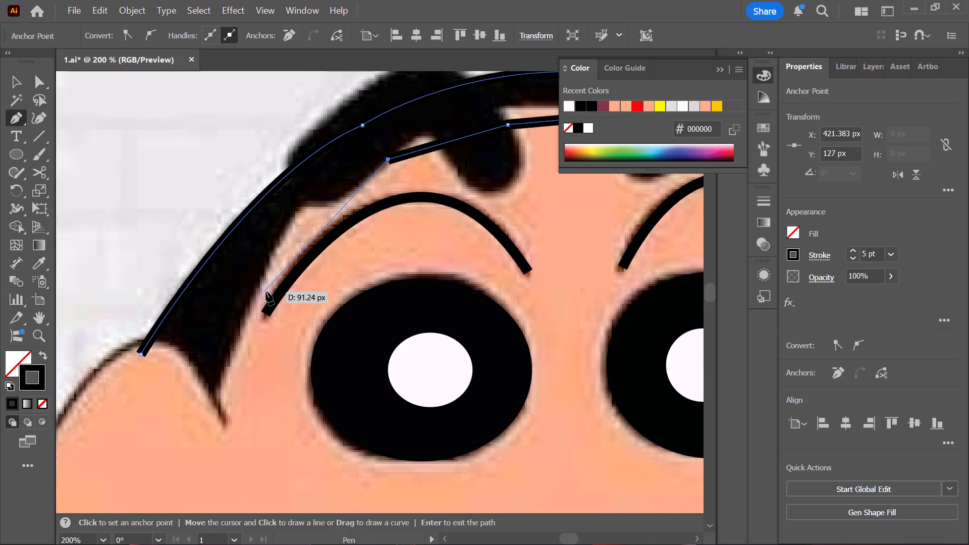
{"action": "left_click", "coordinate": [295, 241]}
{"action": "left_click", "coordinate": [250, 320]}
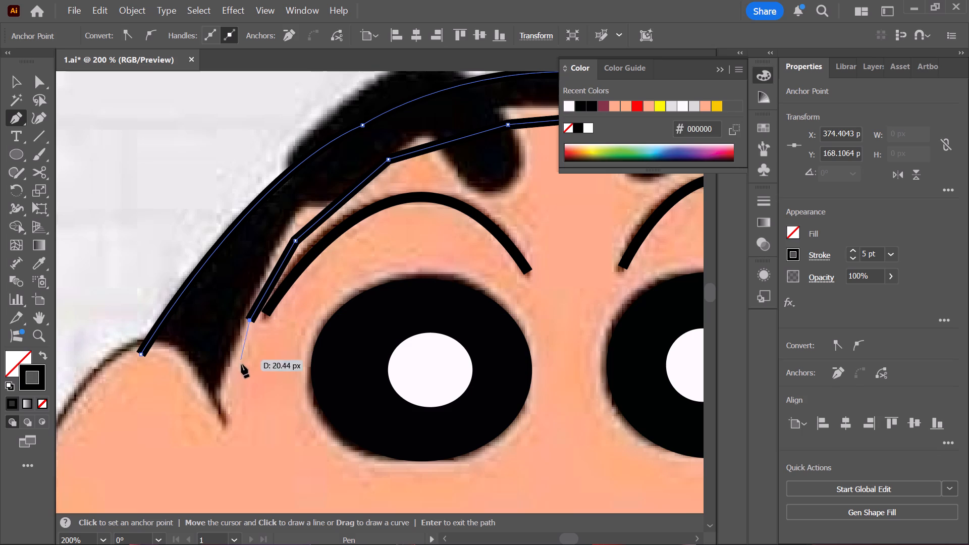
{"action": "left_click", "coordinate": [243, 387]}
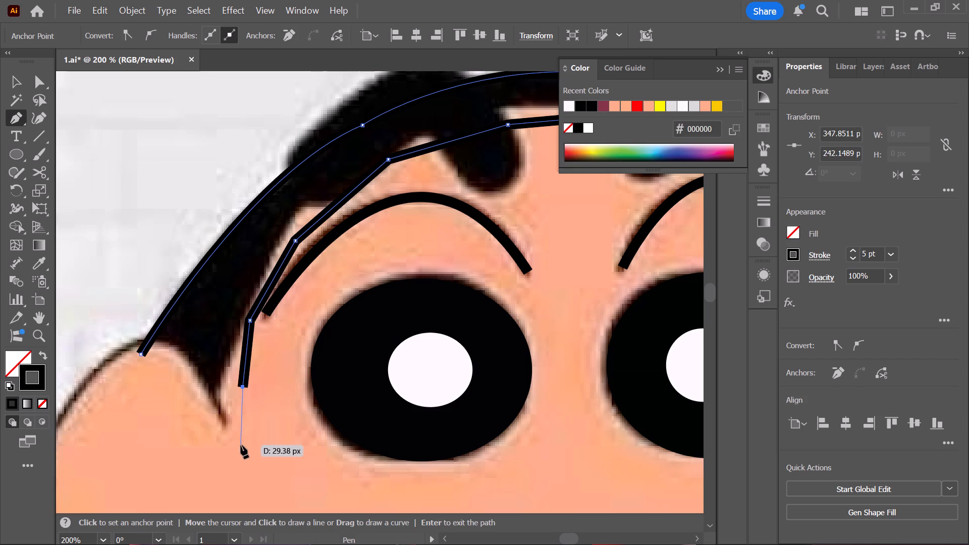
{"action": "left_click", "coordinate": [236, 434]}
{"action": "left_click", "coordinate": [173, 418]}
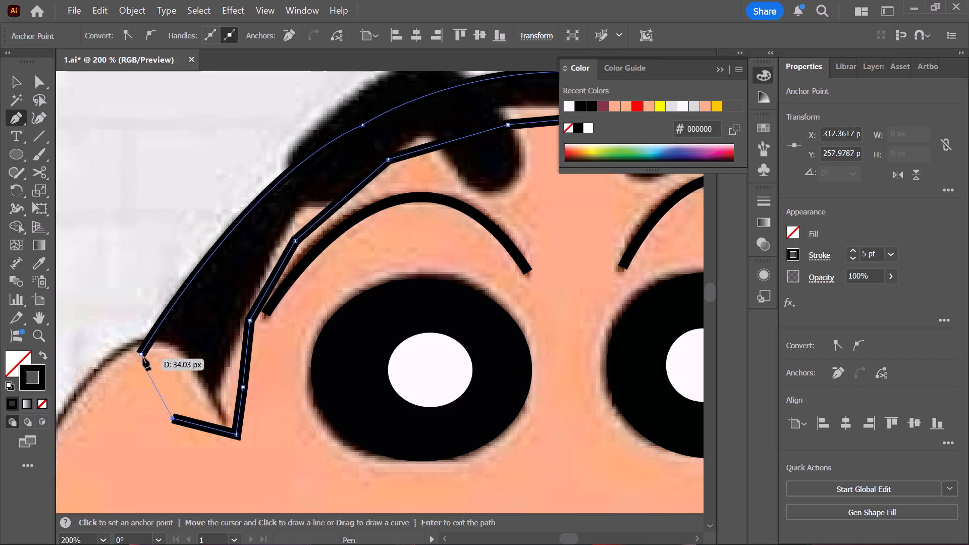
{"action": "left_click", "coordinate": [141, 353]}
Remove the hair shape's stroke and fill it with the near-black #0a0000 sampled from the hair in the image.
{"action": "scroll", "coordinate": [147, 368], "scroll_direction": "up", "scroll_amount": 1}
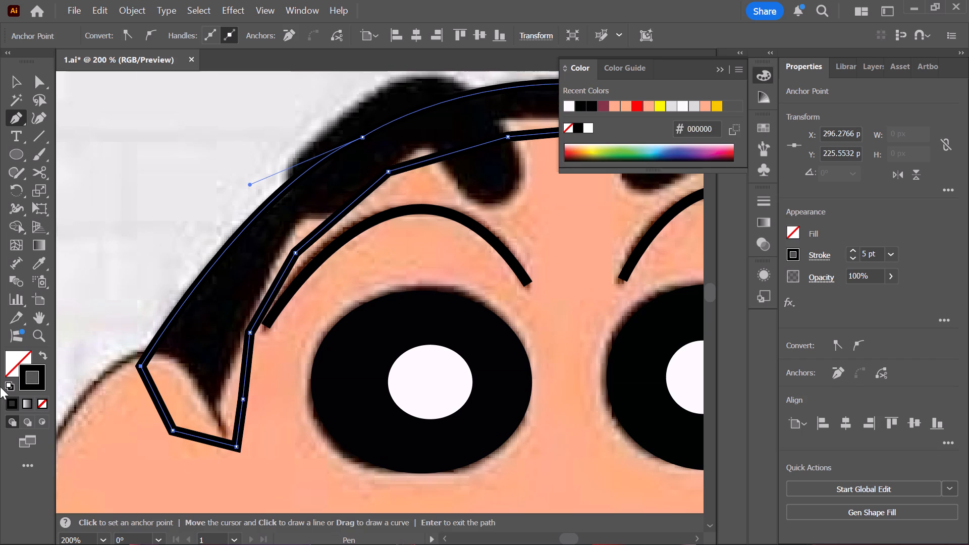
{"action": "left_click", "coordinate": [41, 411]}
{"action": "left_click", "coordinate": [16, 371]}
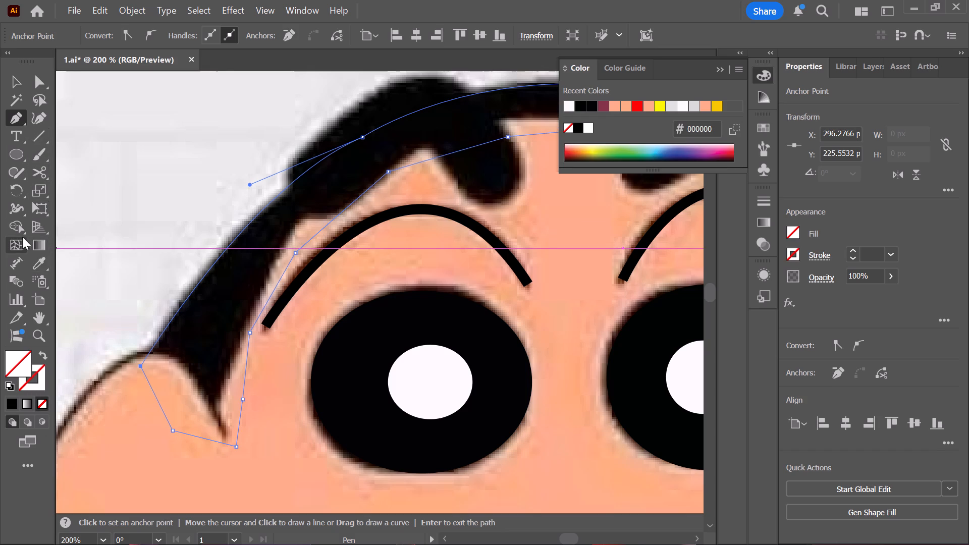
{"action": "left_click", "coordinate": [38, 257]}
{"action": "left_click", "coordinate": [245, 296]}
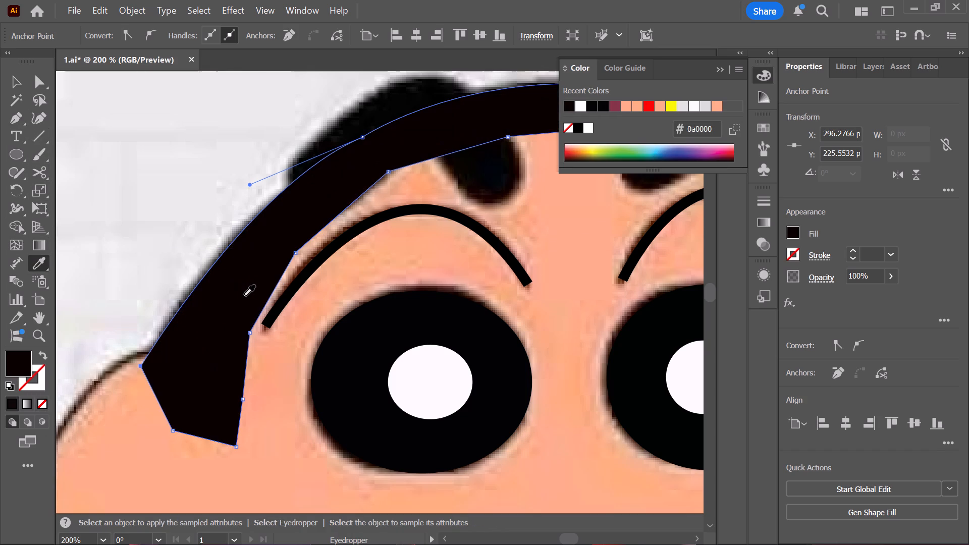
Send the hair shape to the back of the stacking order and deselect it.
{"action": "scroll", "coordinate": [243, 296], "scroll_direction": "up", "scroll_amount": 10}
{"action": "key", "text": "v"}
{"action": "left_click", "coordinate": [220, 238]}
{"action": "left_click", "coordinate": [255, 346]}
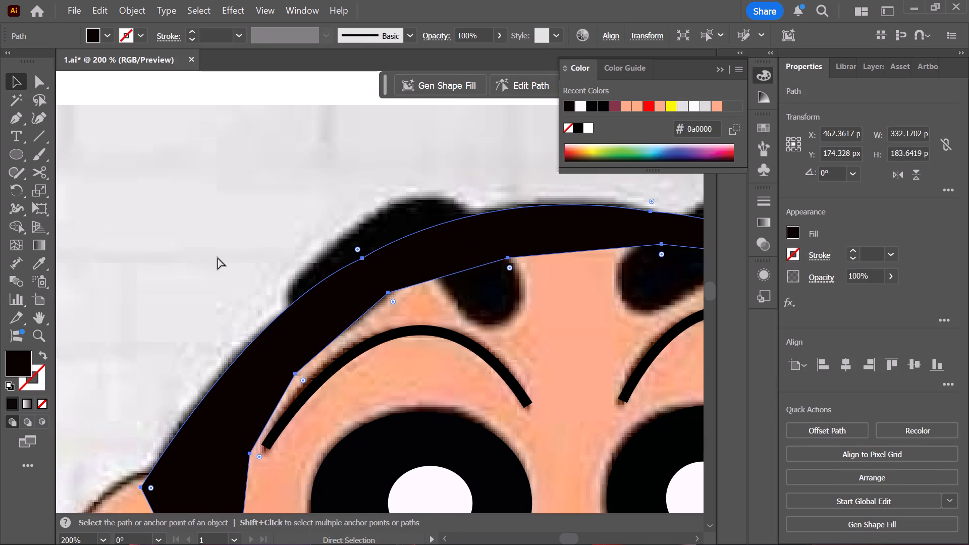
{"action": "key", "text": "ctrl+shift+bracketleft"}
{"action": "left_click", "coordinate": [213, 150]}
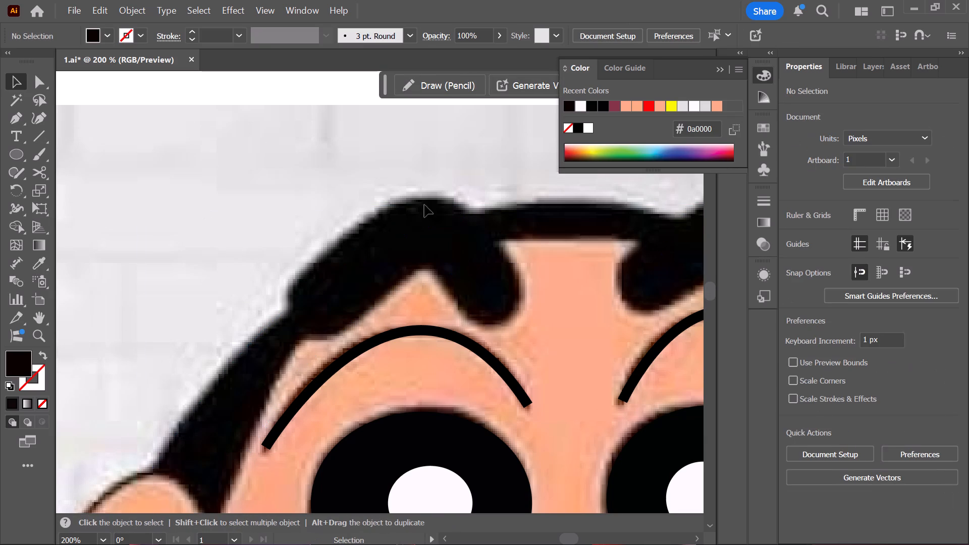
Unlock the reference image, move it below the hair path in the layer stack, and lock it again.
{"action": "scroll", "coordinate": [249, 210], "scroll_direction": "down", "scroll_amount": 2}
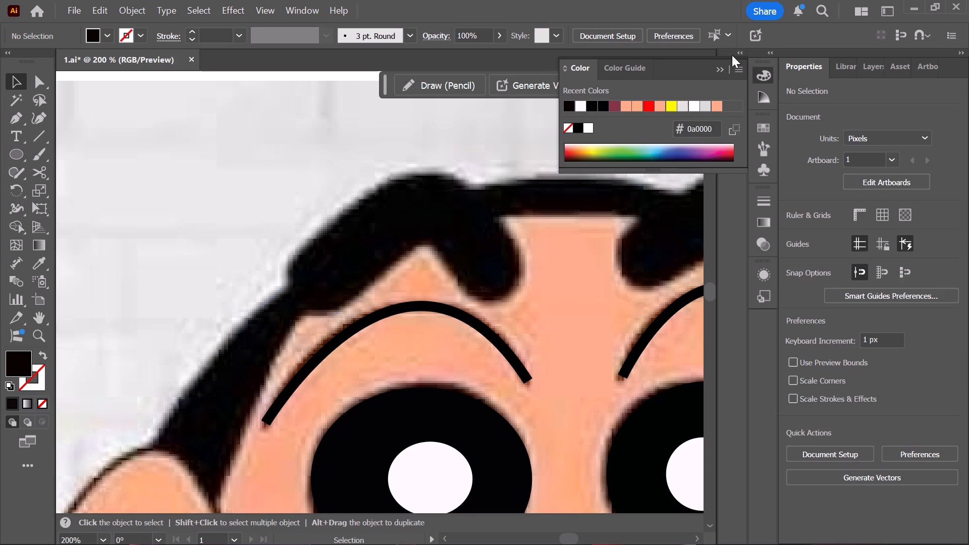
{"action": "left_click", "coordinate": [837, 73]}
{"action": "left_click", "coordinate": [866, 71]}
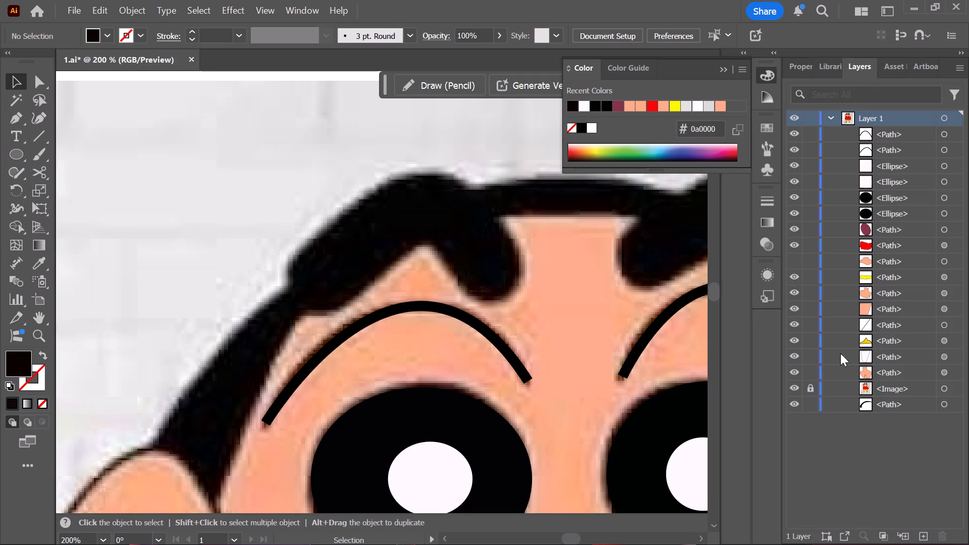
{"action": "left_click_drag", "start_coordinate": [842, 392], "coordinate": [858, 434]}
{"action": "left_click", "coordinate": [884, 437]}
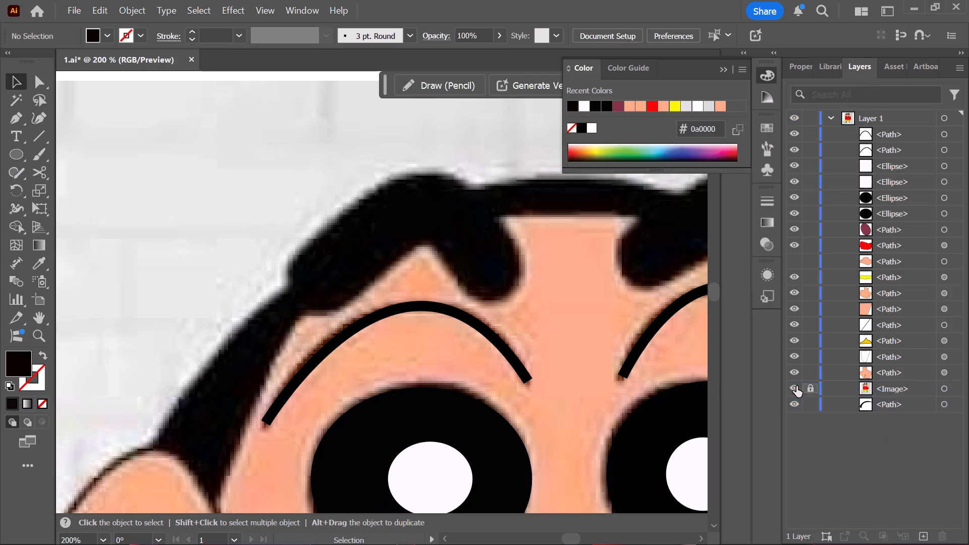
{"action": "left_click", "coordinate": [803, 387]}
{"action": "left_click_drag", "start_coordinate": [845, 389], "coordinate": [858, 411]}
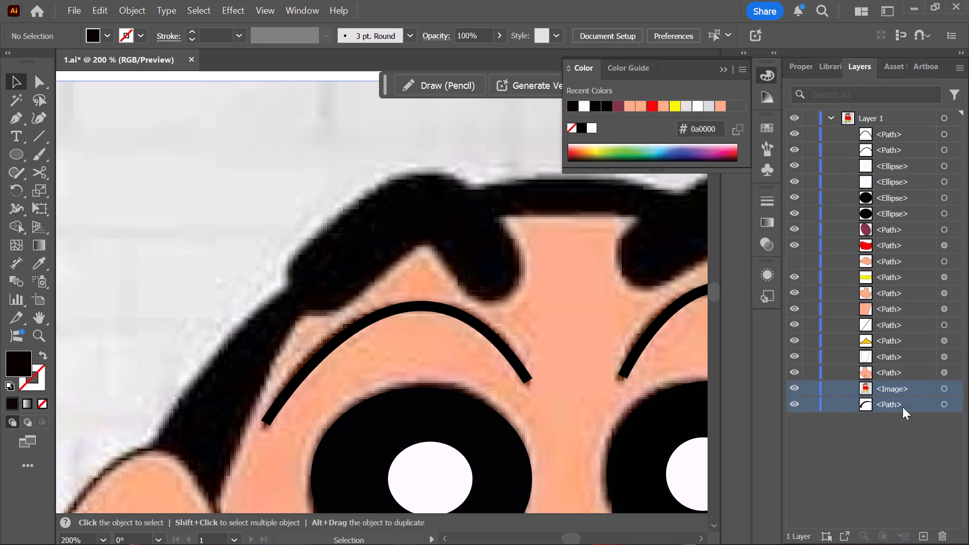
{"action": "left_click", "coordinate": [897, 429]}
{"action": "left_click_drag", "start_coordinate": [892, 389], "coordinate": [913, 409]}
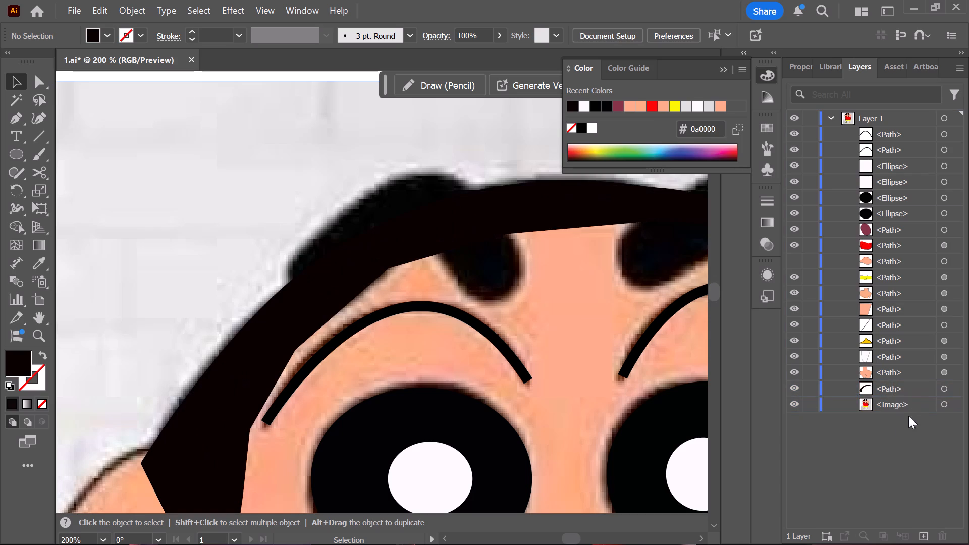
{"action": "left_click", "coordinate": [811, 403]}
{"action": "scroll", "coordinate": [365, 344], "scroll_direction": "down", "scroll_amount": 3}
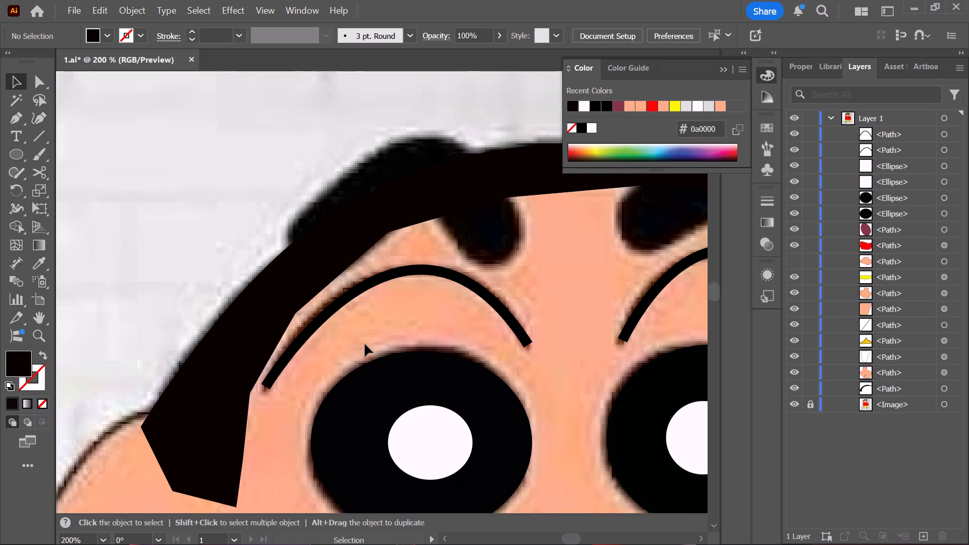
Hide the black hair path in the layer stack so the reference image's hair and eyebrows are uncovered.
{"action": "scroll", "coordinate": [365, 344], "scroll_direction": "down", "scroll_amount": 1}
{"action": "scroll", "coordinate": [183, 399], "scroll_direction": "down", "scroll_amount": 3}
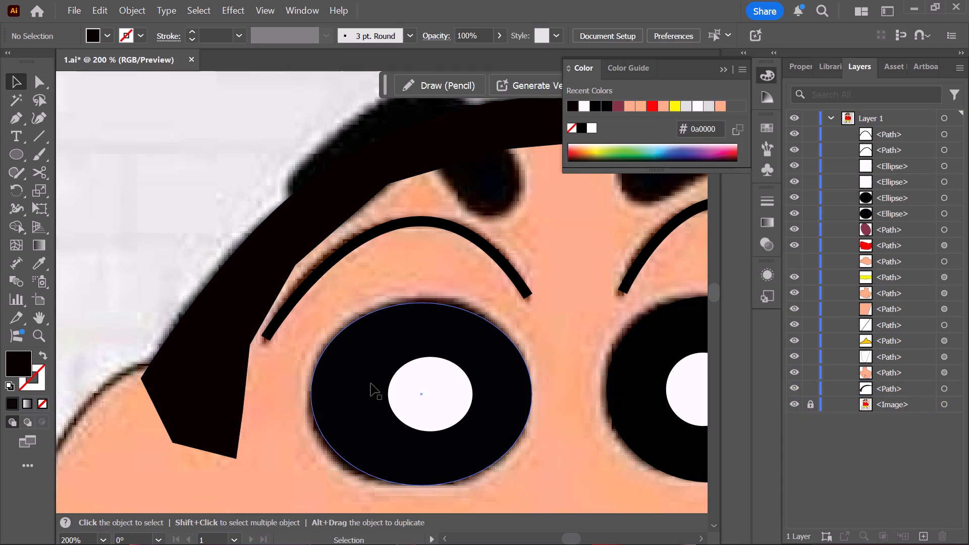
{"action": "scroll", "coordinate": [217, 405], "scroll_direction": "down", "scroll_amount": 3}
{"action": "scroll", "coordinate": [223, 391], "scroll_direction": "down", "scroll_amount": 3, "text": "alt"}
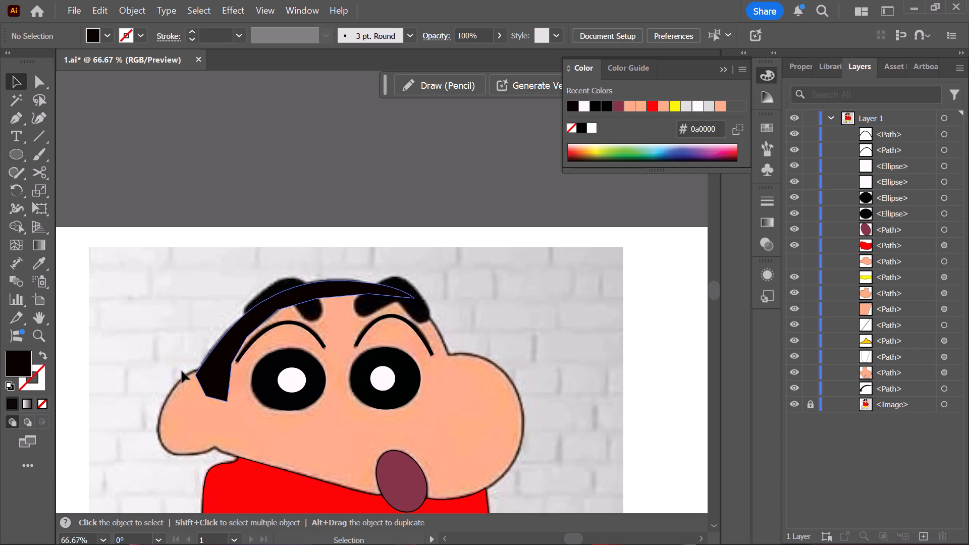
{"action": "left_click", "coordinate": [218, 370]}
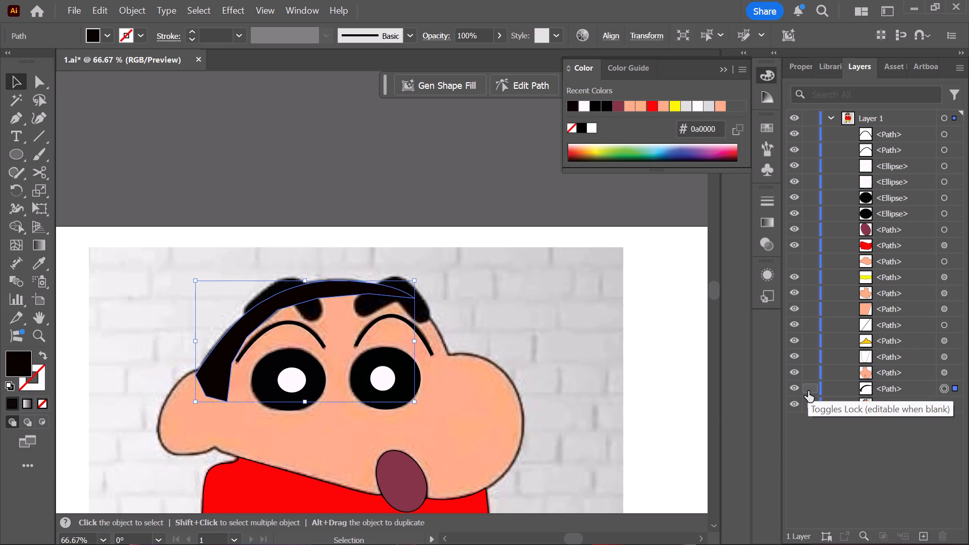
{"action": "left_click", "coordinate": [790, 389]}
{"action": "left_click", "coordinate": [790, 388]}
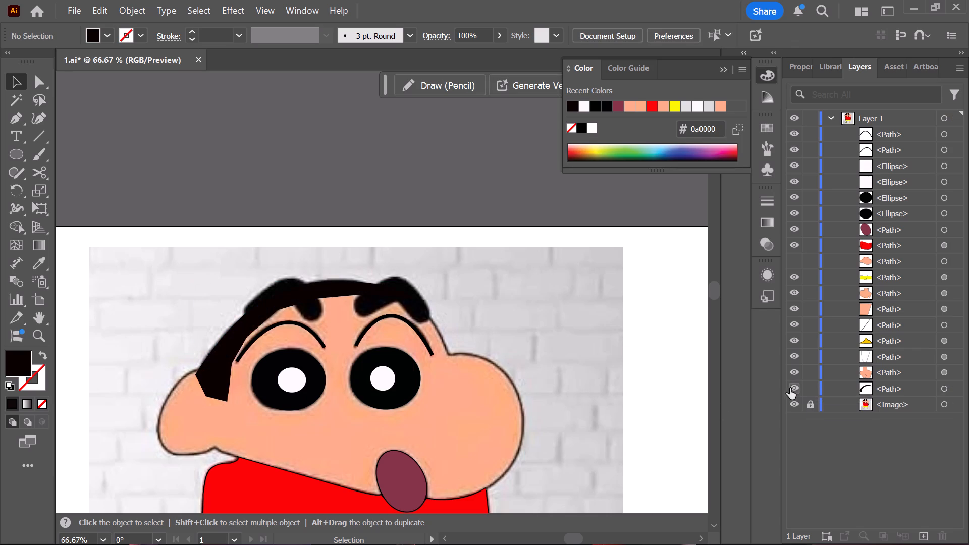
{"action": "left_click", "coordinate": [790, 388]}
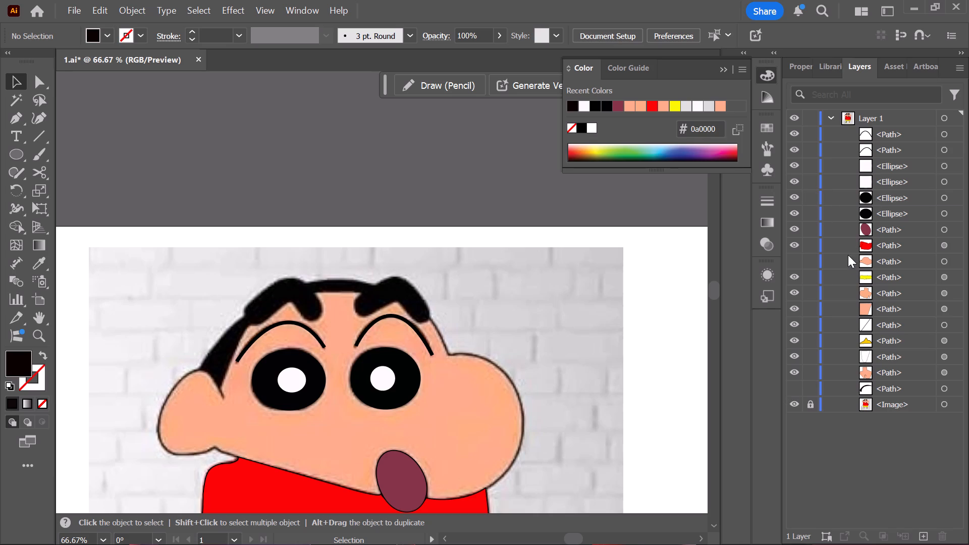
Show the face shape temporarily and toggle the hair path on and off to examine their overlap, leaving both hidden.
{"action": "left_click", "coordinate": [795, 264]}
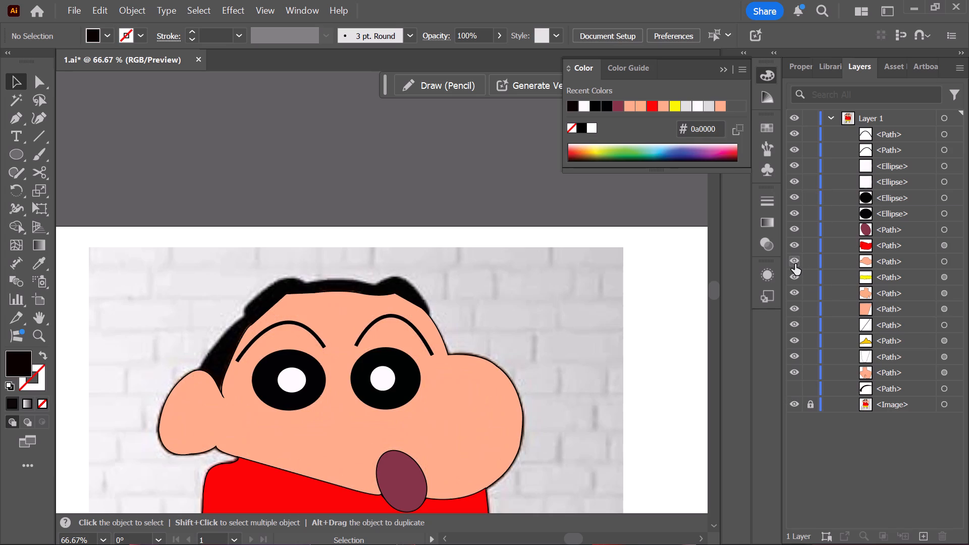
{"action": "left_click", "coordinate": [795, 389]}
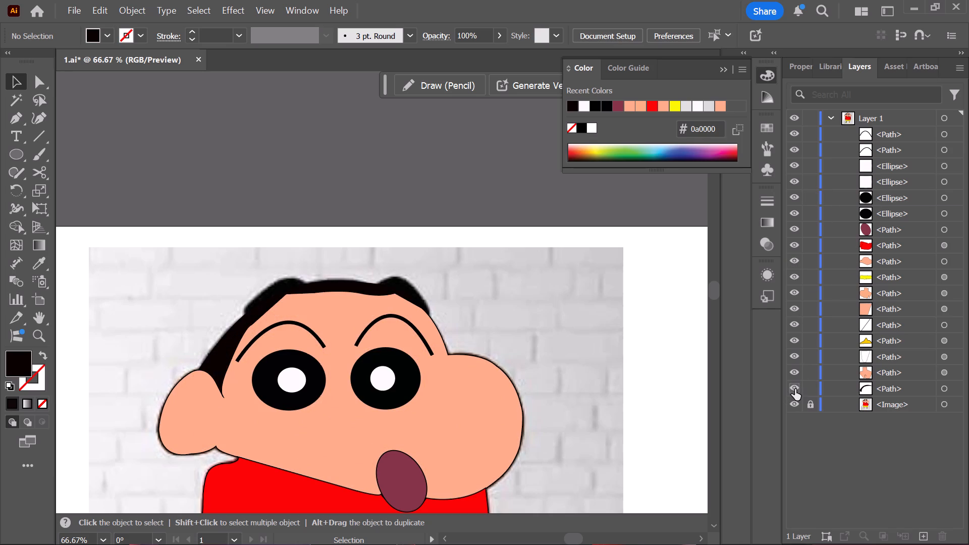
{"action": "left_click", "coordinate": [795, 389]}
{"action": "left_click", "coordinate": [795, 389]}
{"action": "left_click", "coordinate": [795, 389]}
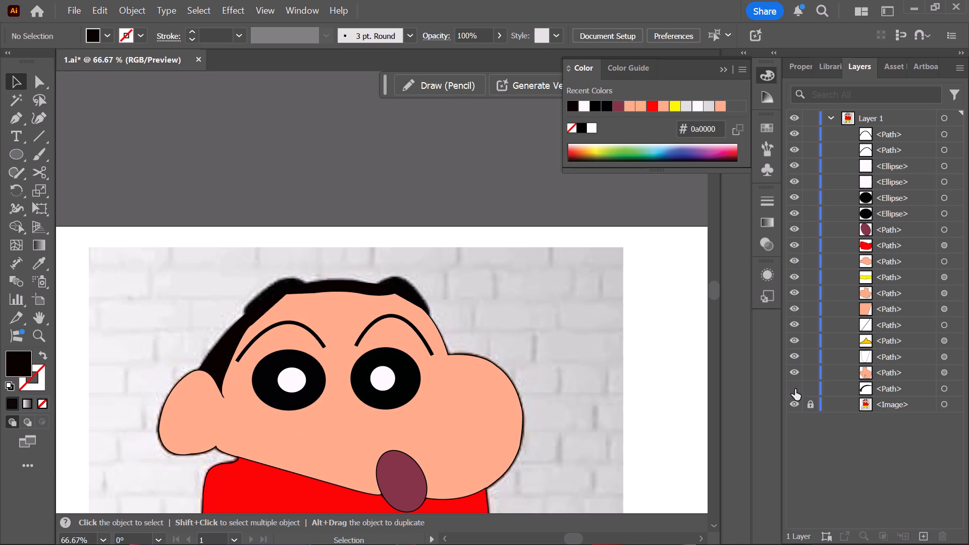
{"action": "left_click", "coordinate": [795, 389]}
{"action": "left_click", "coordinate": [795, 389]}
{"action": "left_click", "coordinate": [790, 264]}
Start a Pen path on the left thick eyebrow, from its lower edge around the rounded outer end to the upper edge.
{"action": "scroll", "coordinate": [266, 300], "scroll_direction": "down", "scroll_amount": 3}
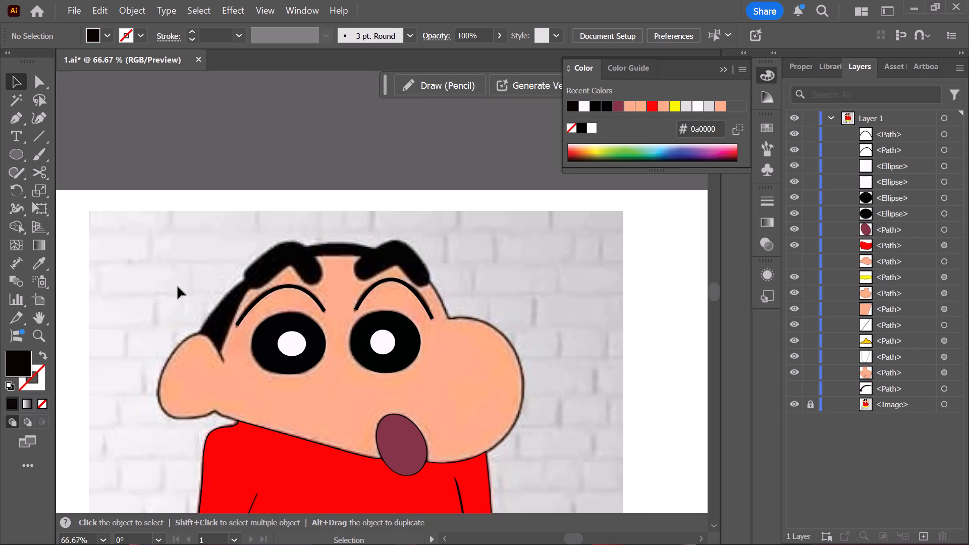
{"action": "scroll", "coordinate": [179, 287], "scroll_direction": "down", "scroll_amount": 1}
{"action": "scroll", "coordinate": [200, 290], "scroll_direction": "up", "scroll_amount": 3, "text": "alt"}
{"action": "scroll", "coordinate": [142, 287], "scroll_direction": "up", "scroll_amount": 3}
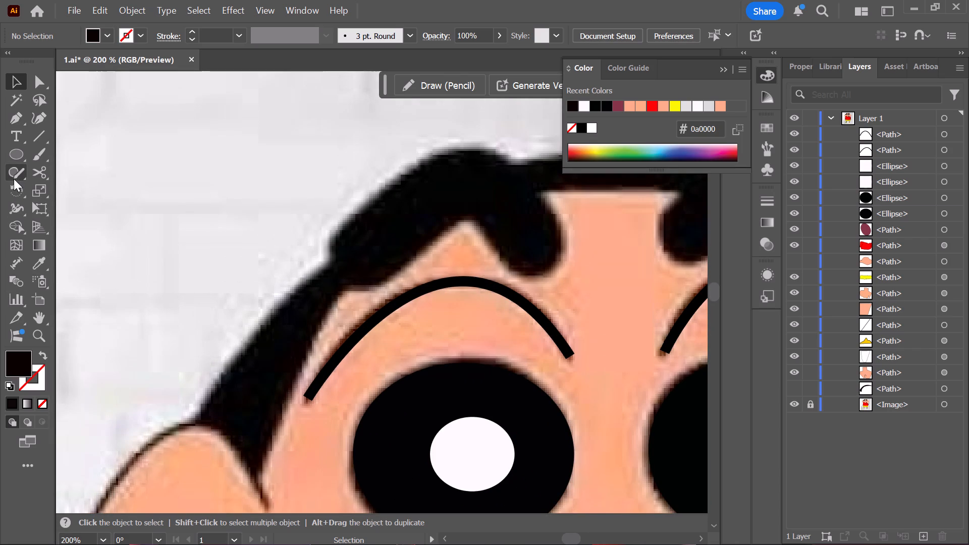
{"action": "left_click", "coordinate": [15, 124]}
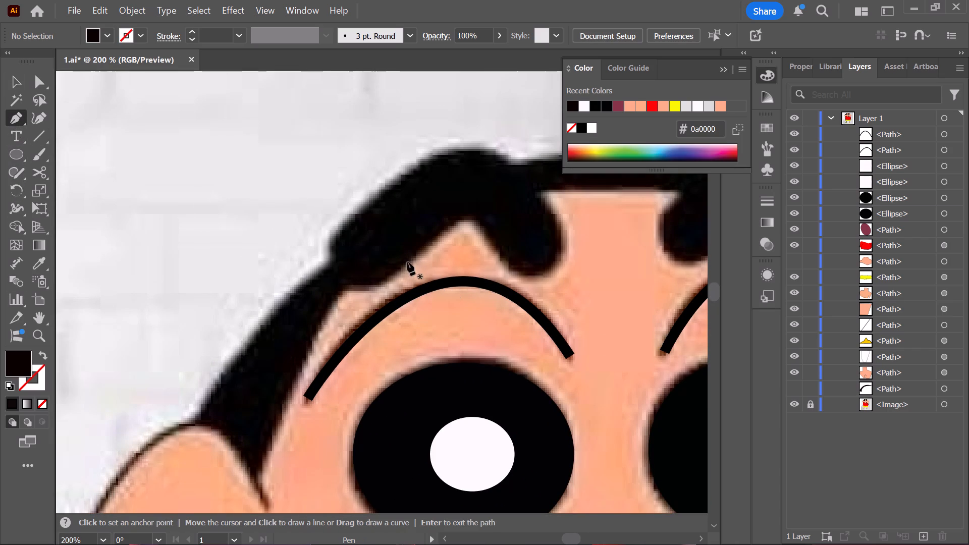
{"action": "left_click", "coordinate": [439, 239]}
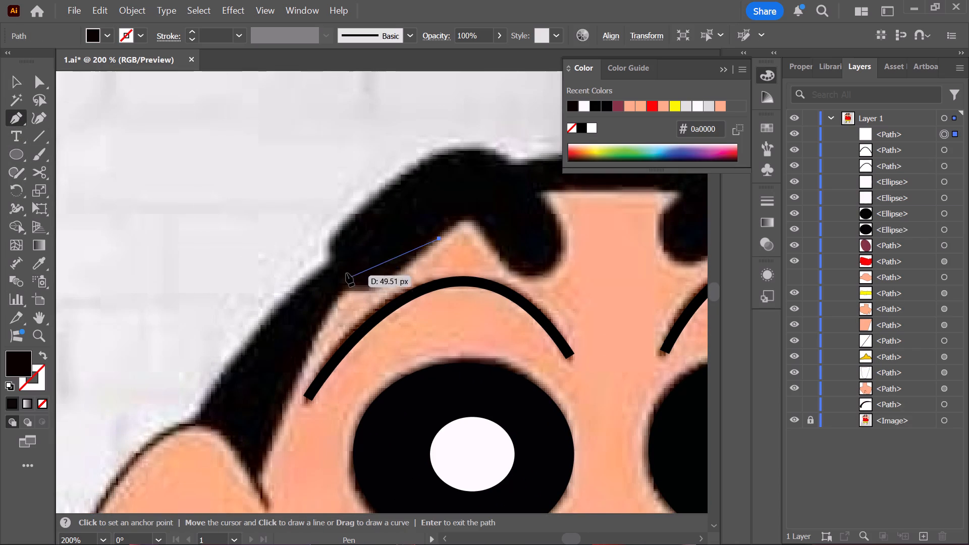
{"action": "left_click_drag", "start_coordinate": [349, 278], "coordinate": [317, 250]}
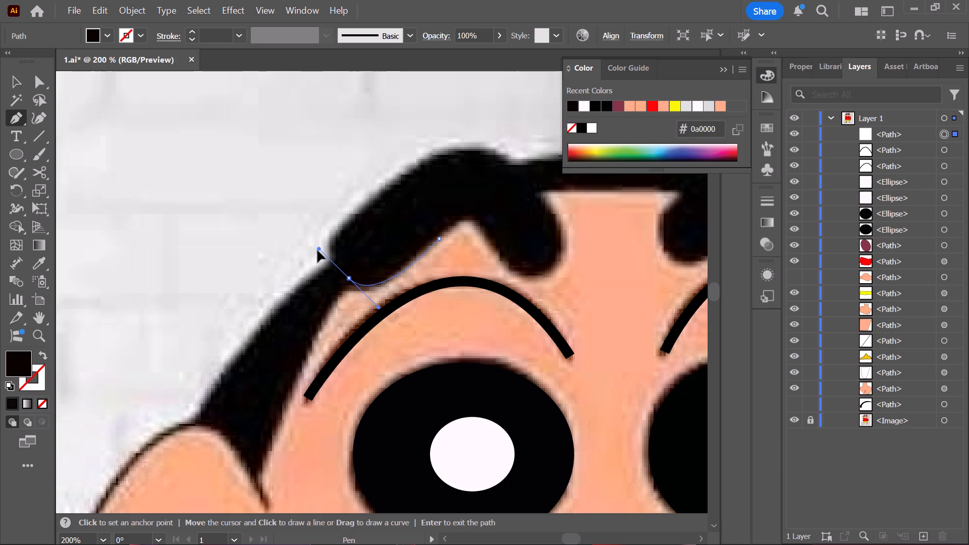
{"action": "left_click_drag", "start_coordinate": [317, 250], "coordinate": [318, 251]}
{"action": "left_click", "coordinate": [349, 280]}
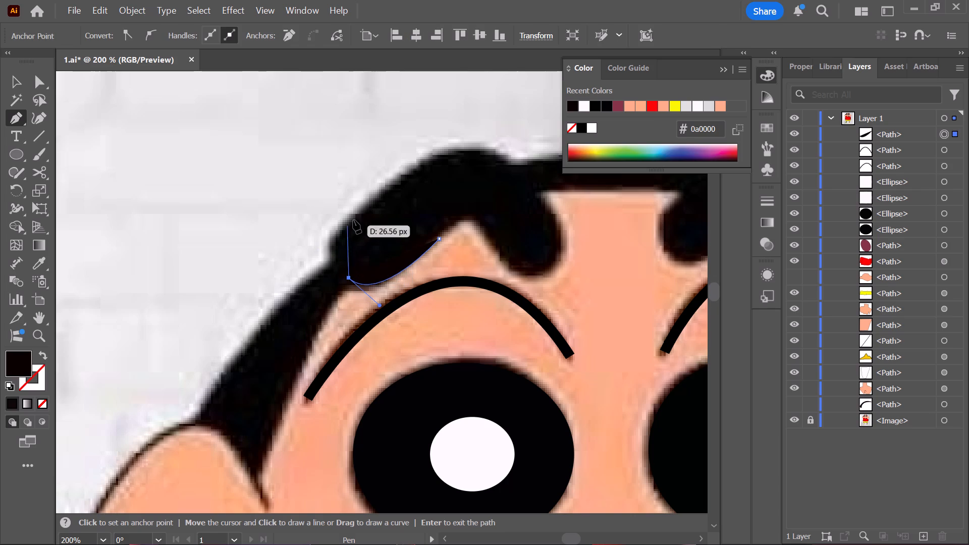
{"action": "left_click_drag", "start_coordinate": [363, 210], "coordinate": [419, 171]}
{"action": "left_click", "coordinate": [363, 209]}
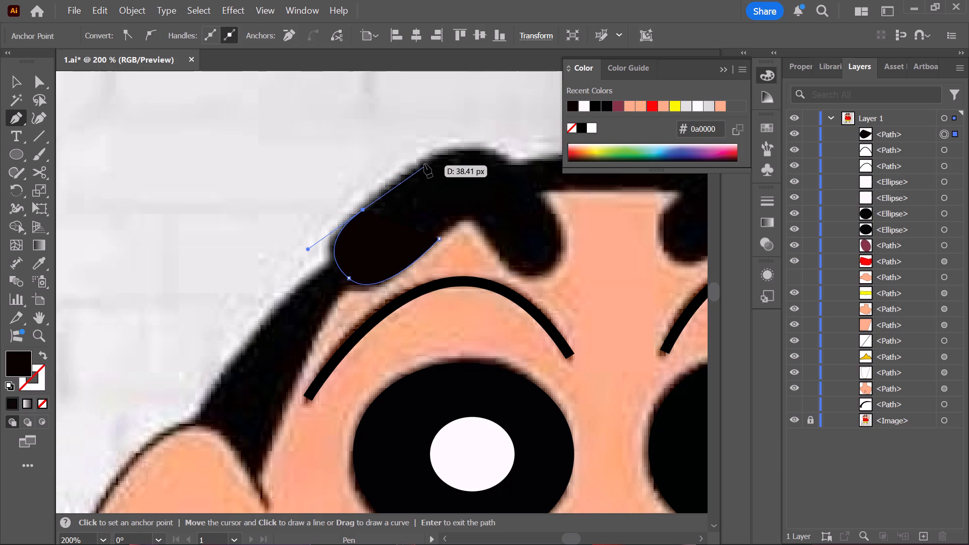
Extend the left eyebrow path along its upper edge, over the rounded top and down the inner side.
{"action": "left_click", "coordinate": [422, 163]}
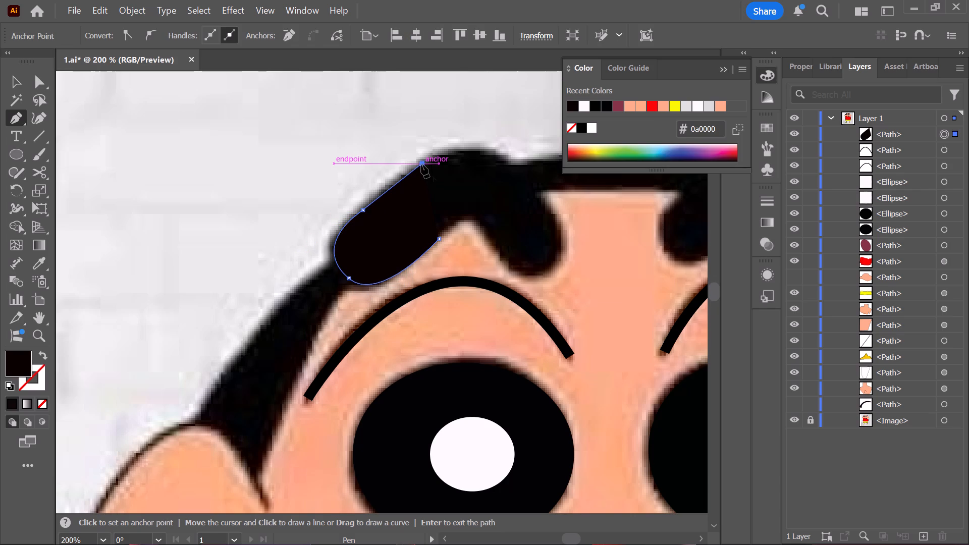
{"action": "left_click", "coordinate": [421, 165]}
{"action": "key", "text": "space"}
{"action": "left_click_drag", "start_coordinate": [454, 178], "coordinate": [376, 193]}
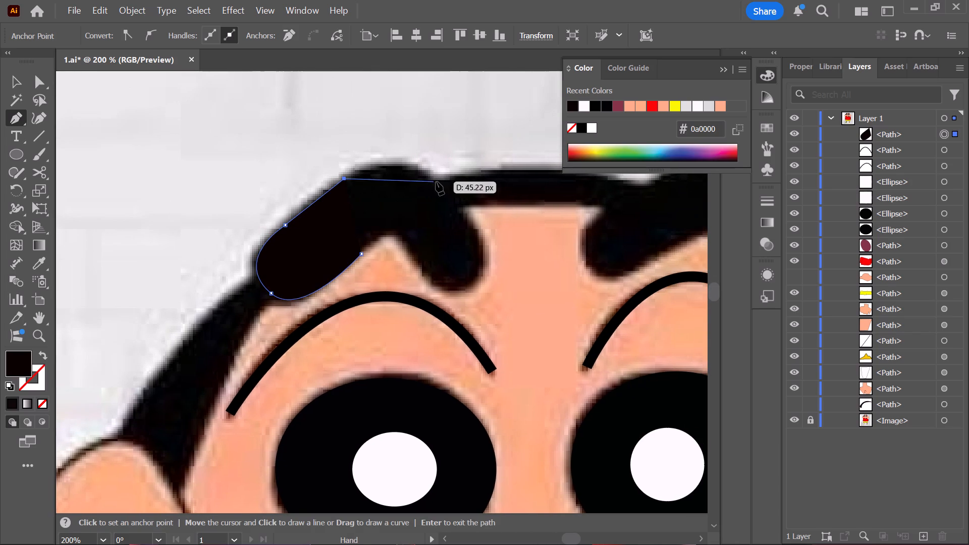
{"action": "left_click_drag", "start_coordinate": [433, 180], "coordinate": [467, 209]}
{"action": "left_click", "coordinate": [432, 180]}
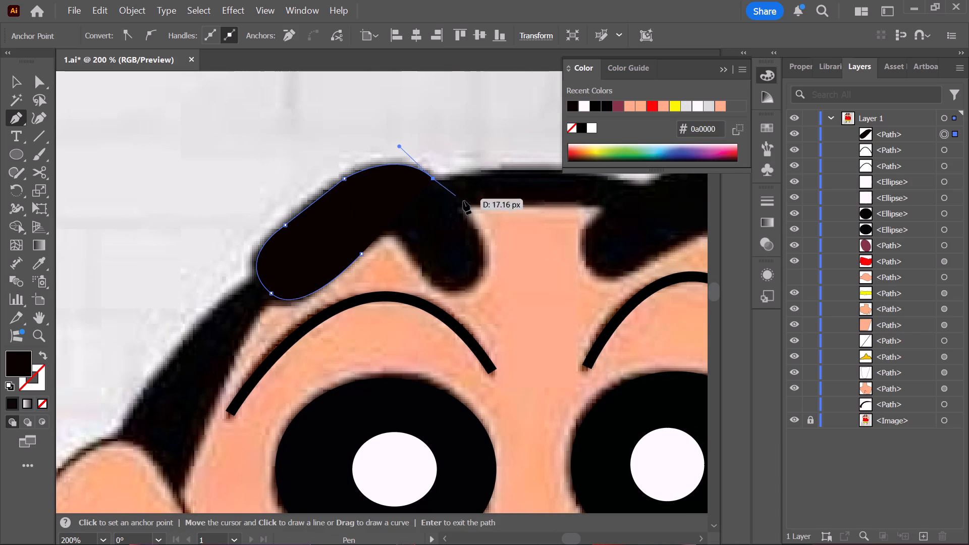
{"action": "left_click", "coordinate": [469, 221]}
{"action": "left_click", "coordinate": [469, 221]}
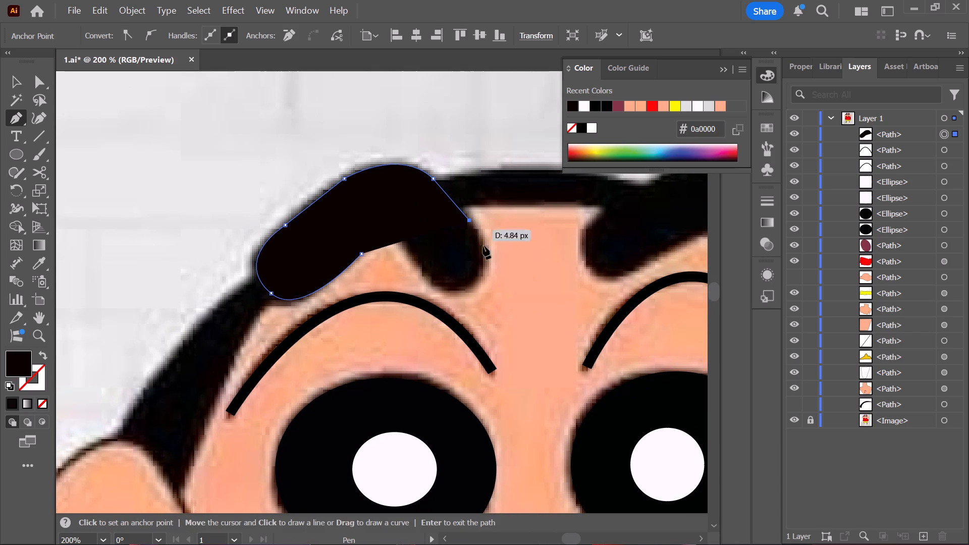
Turn off the path's fill, trace around the left eyebrow's inner tip and the notch beneath it, and close the path at its start.
{"action": "left_click_drag", "start_coordinate": [476, 278], "coordinate": [469, 309]}
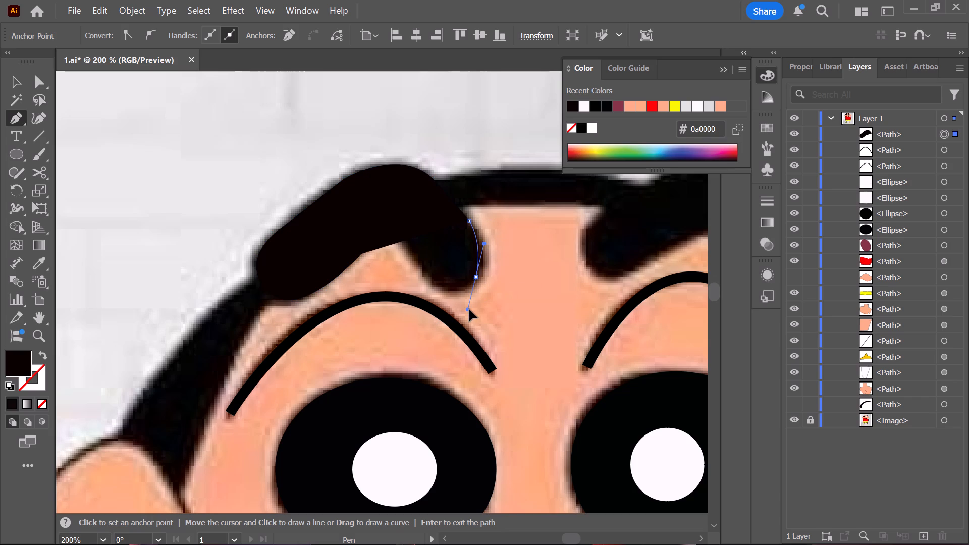
{"action": "left_click_drag", "start_coordinate": [469, 309], "coordinate": [459, 312]}
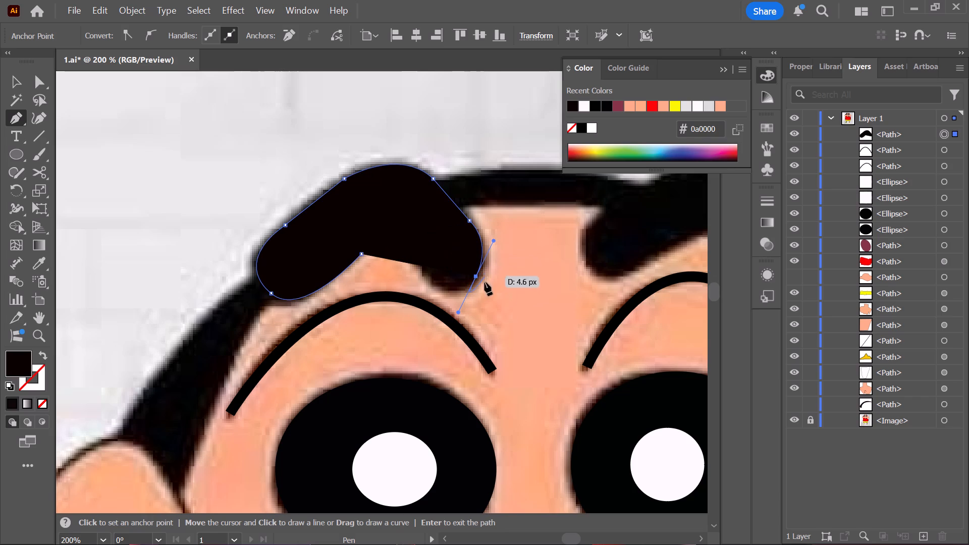
{"action": "left_click", "coordinate": [476, 278]}
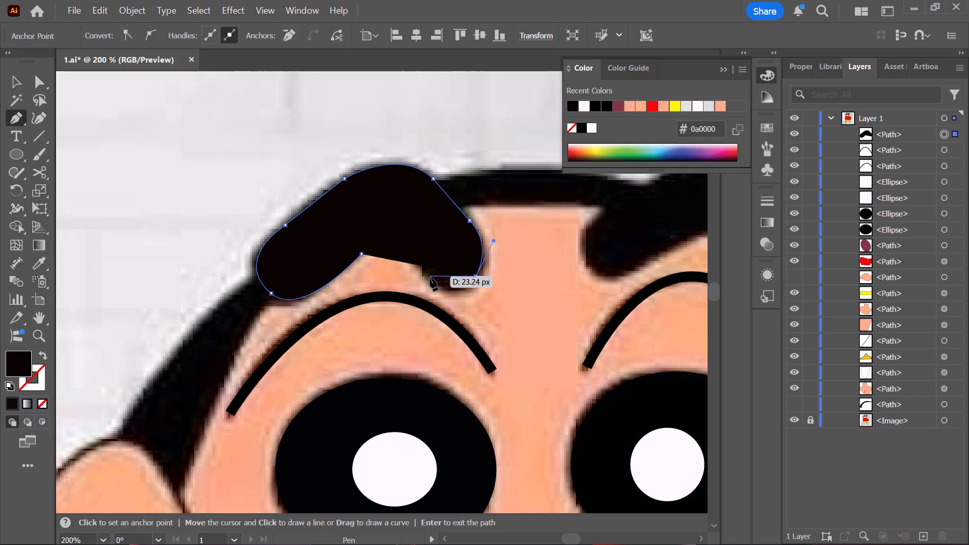
{"action": "left_click", "coordinate": [45, 407]}
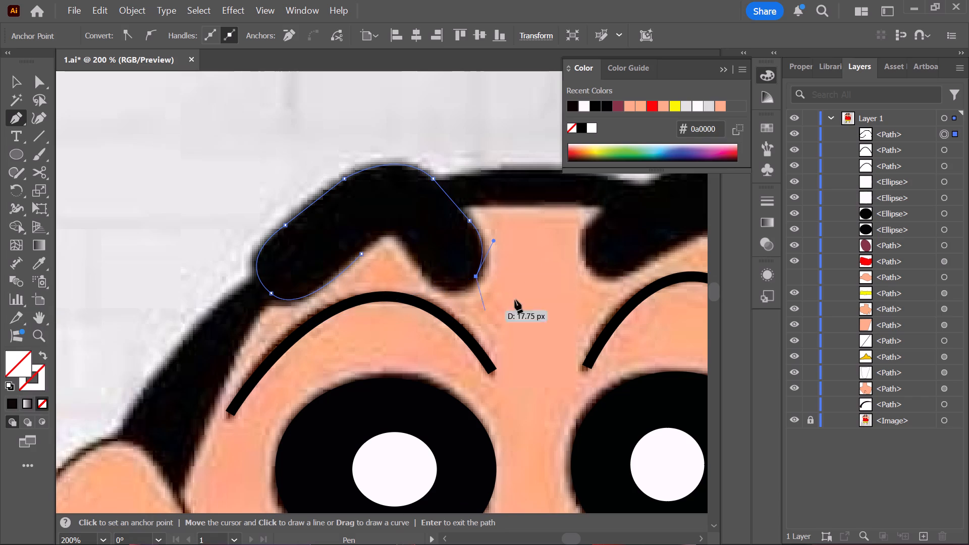
{"action": "left_click_drag", "start_coordinate": [428, 275], "coordinate": [402, 242]}
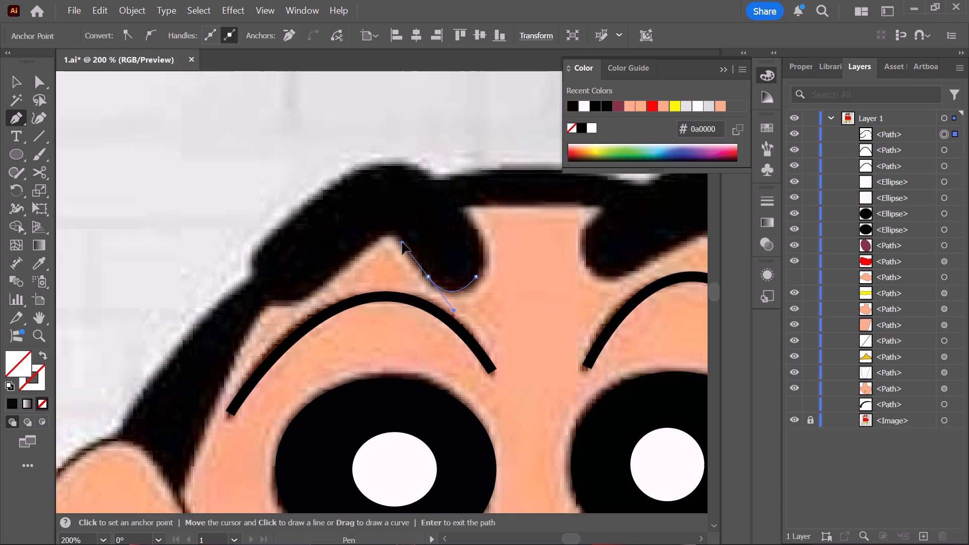
{"action": "left_click_drag", "start_coordinate": [402, 242], "coordinate": [401, 242]}
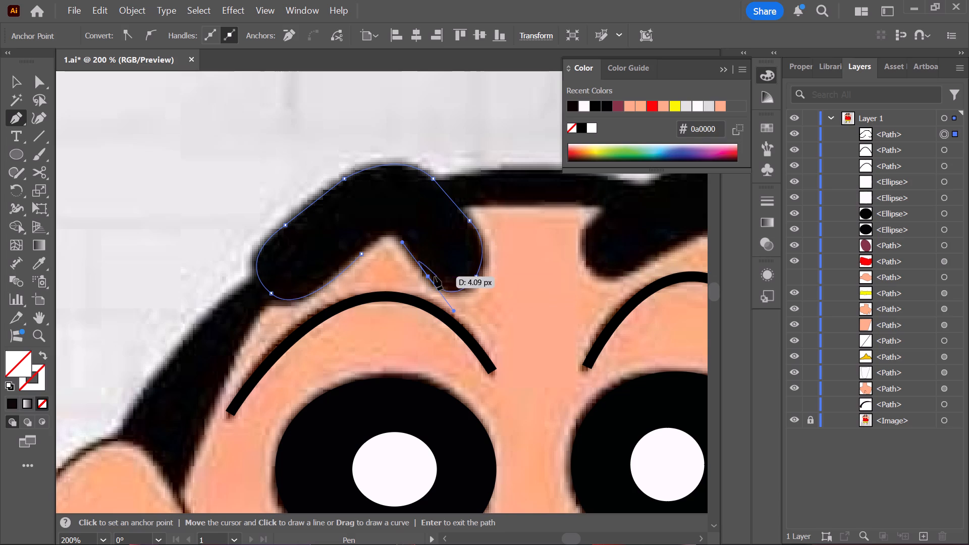
{"action": "left_click", "coordinate": [427, 278]}
{"action": "left_click", "coordinate": [405, 247]}
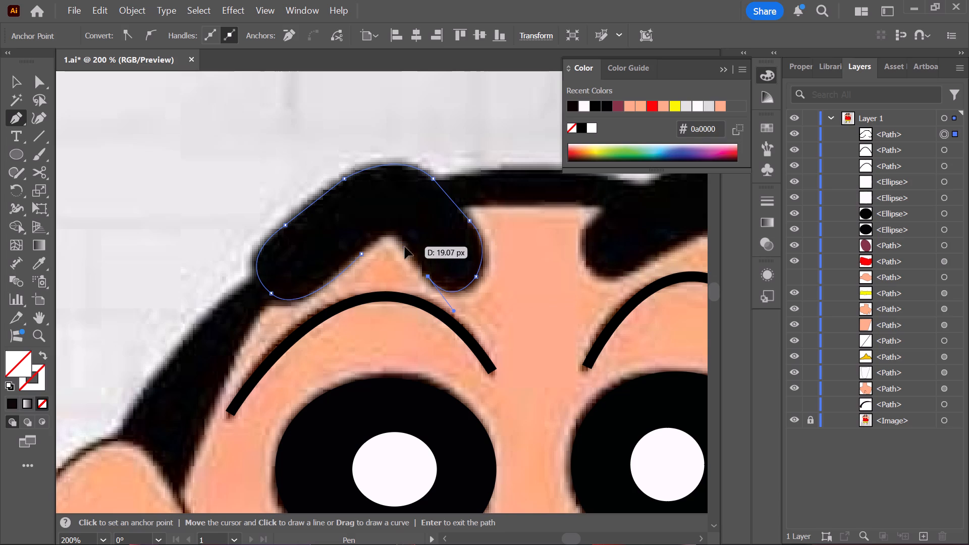
{"action": "left_click_drag", "start_coordinate": [374, 243], "coordinate": [352, 262]}
{"action": "left_click", "coordinate": [373, 243]}
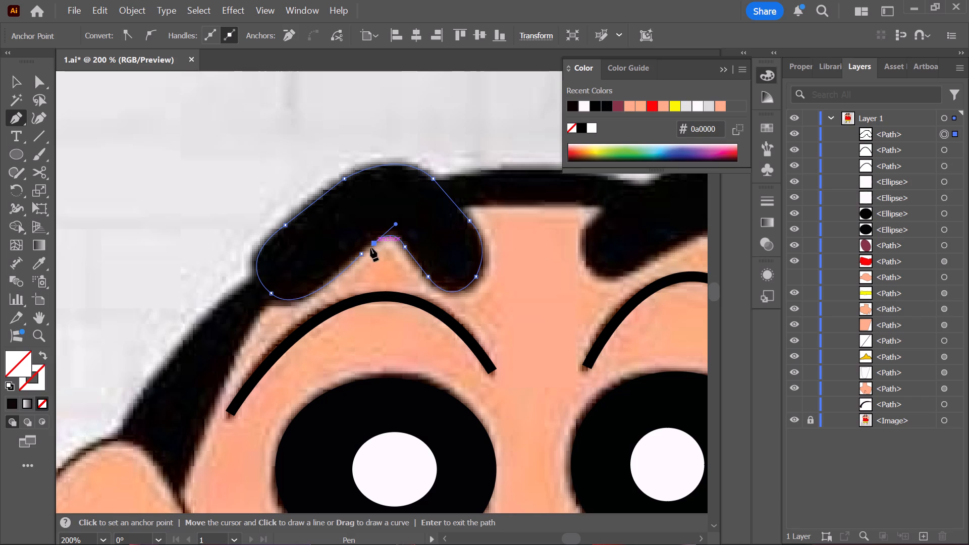
{"action": "left_click", "coordinate": [362, 255]}
Fill the left eyebrow shape with the near-black #030102 sampled from the eyebrow in the image, and deselect it.
{"action": "scroll", "coordinate": [372, 256], "scroll_direction": "up", "scroll_amount": 2}
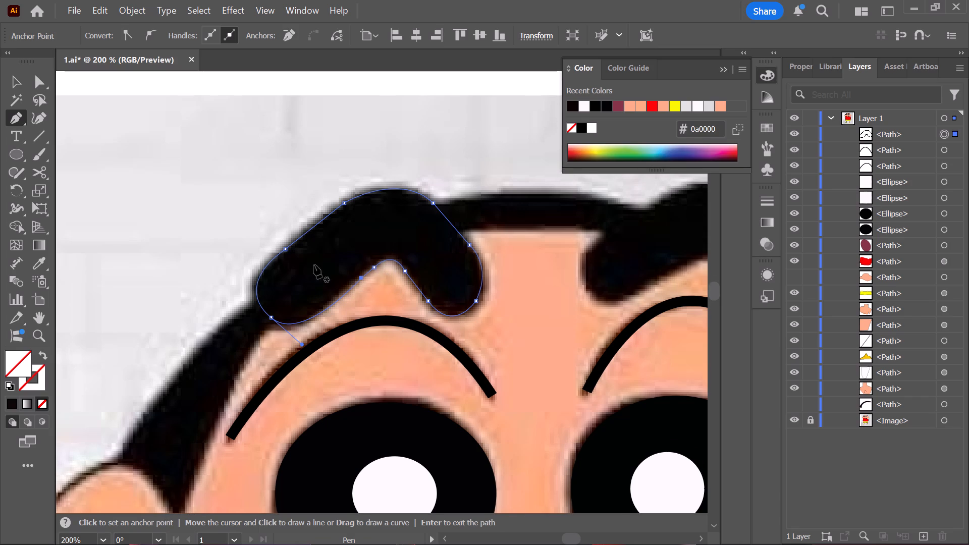
{"action": "scroll", "coordinate": [315, 263], "scroll_direction": "up", "scroll_amount": 3}
{"action": "scroll", "coordinate": [389, 291], "scroll_direction": "down", "scroll_amount": 3, "text": "alt"}
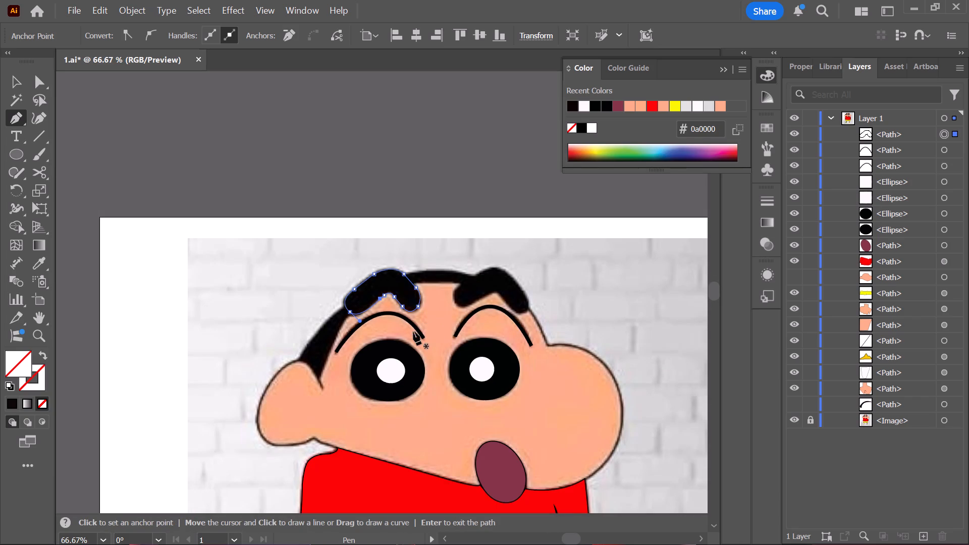
{"action": "scroll", "coordinate": [398, 320], "scroll_direction": "up", "scroll_amount": 2}
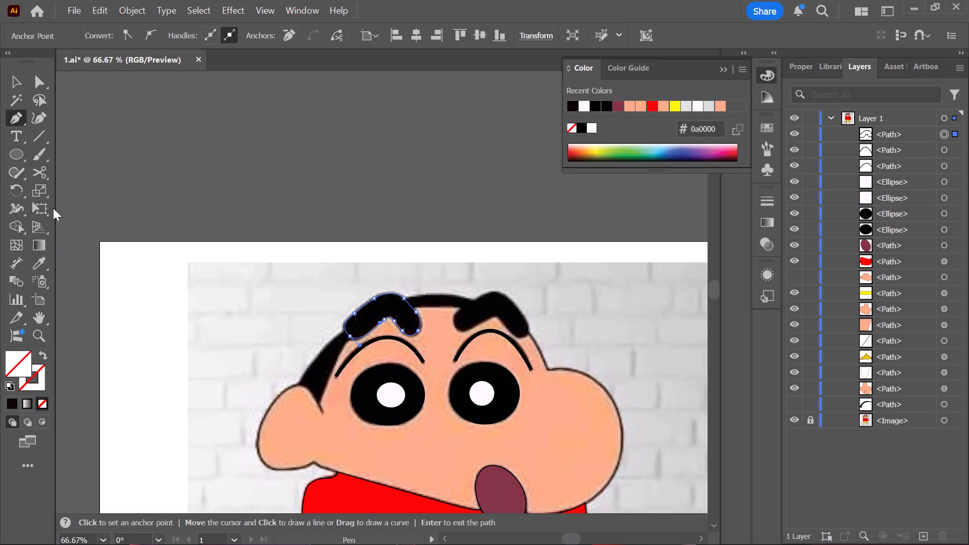
{"action": "left_click", "coordinate": [31, 267]}
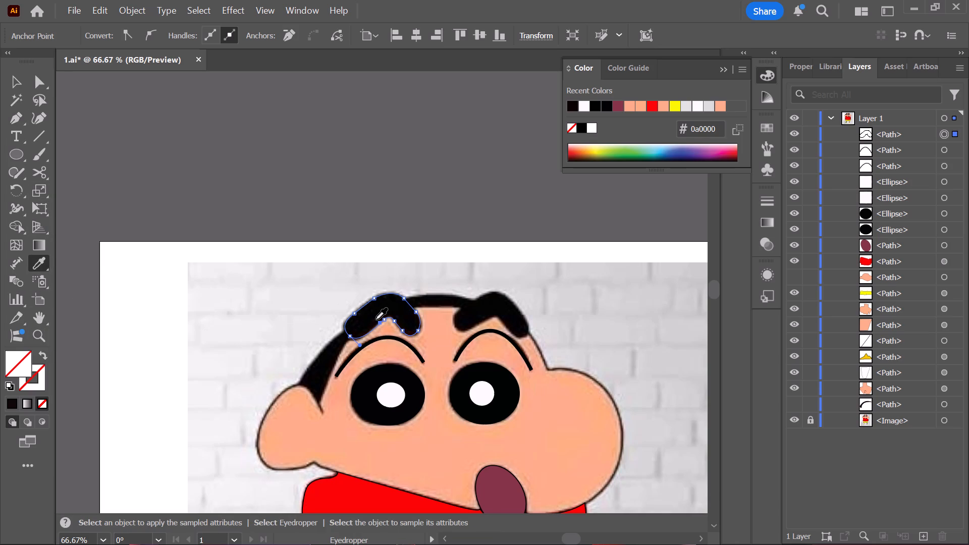
{"action": "left_click", "coordinate": [375, 319]}
{"action": "scroll", "coordinate": [375, 319], "scroll_direction": "up", "scroll_amount": 2}
{"action": "key", "text": "v"}
{"action": "left_click", "coordinate": [387, 224]}
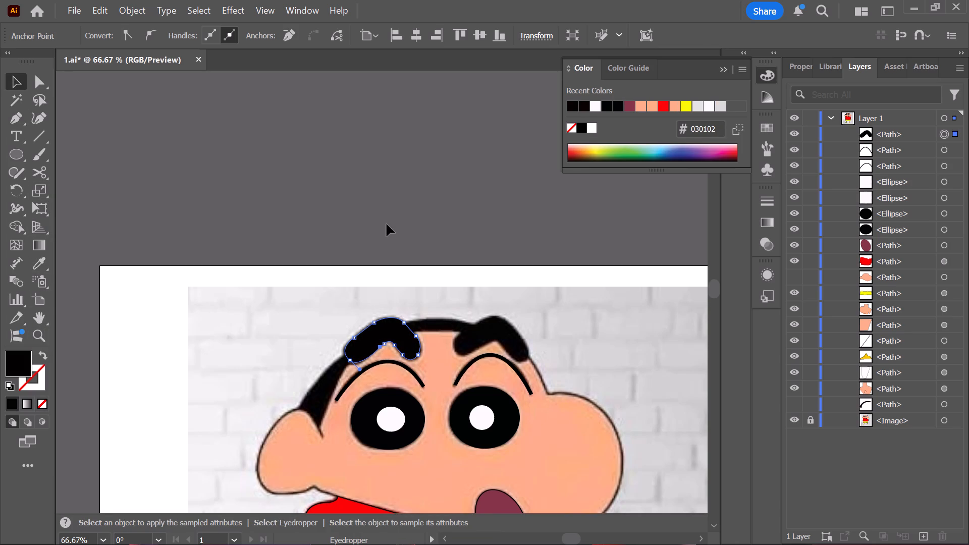
Start a Pen path on the right thick eyebrow, from the notch beneath it around the rounded inner end to the upper edge.
{"action": "key", "text": "space"}
{"action": "left_click_drag", "start_coordinate": [587, 341], "coordinate": [452, 341]}
{"action": "scroll", "coordinate": [352, 336], "scroll_direction": "down", "scroll_amount": 2}
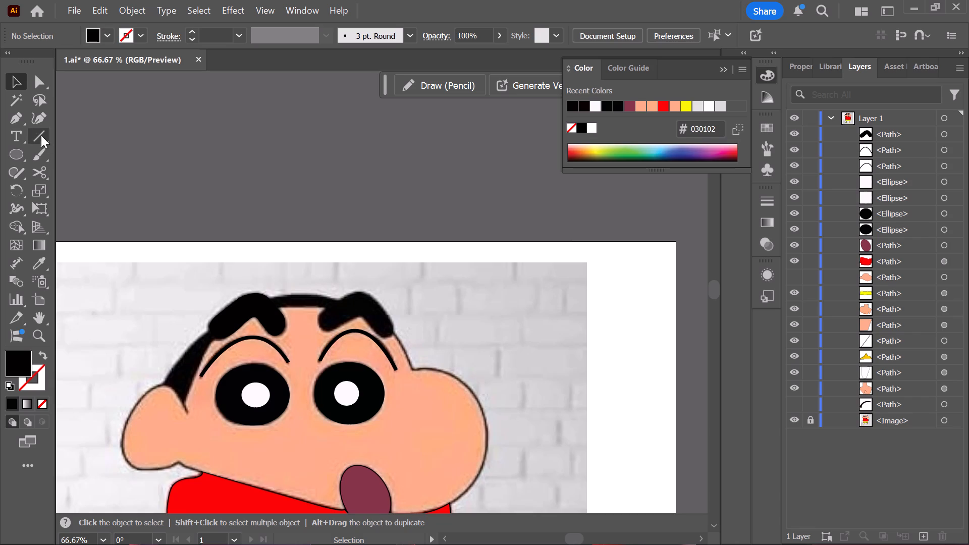
{"action": "left_click", "coordinate": [21, 123]}
{"action": "scroll", "coordinate": [247, 241], "scroll_direction": "down", "scroll_amount": 4}
{"action": "scroll", "coordinate": [336, 304], "scroll_direction": "up", "scroll_amount": 2}
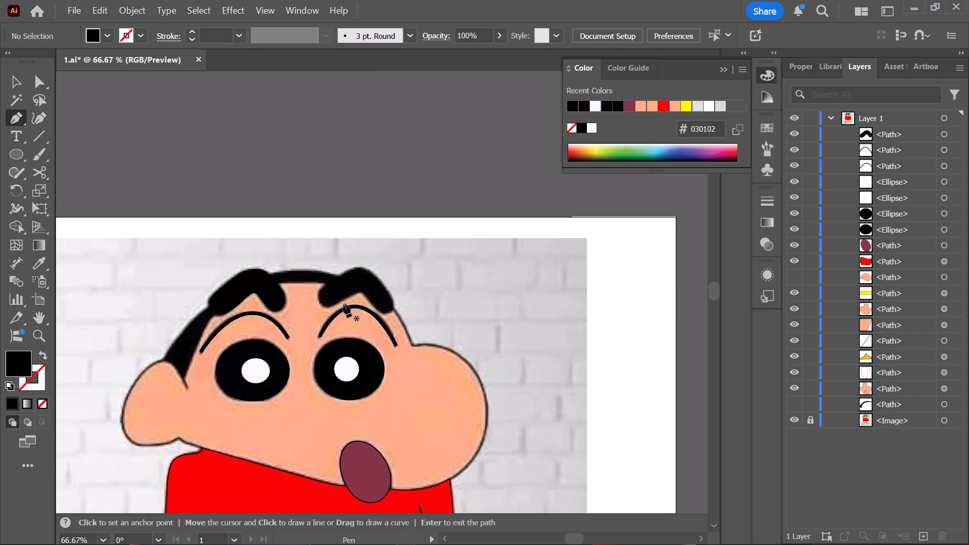
{"action": "scroll", "coordinate": [353, 295], "scroll_direction": "up", "scroll_amount": 3, "text": "alt"}
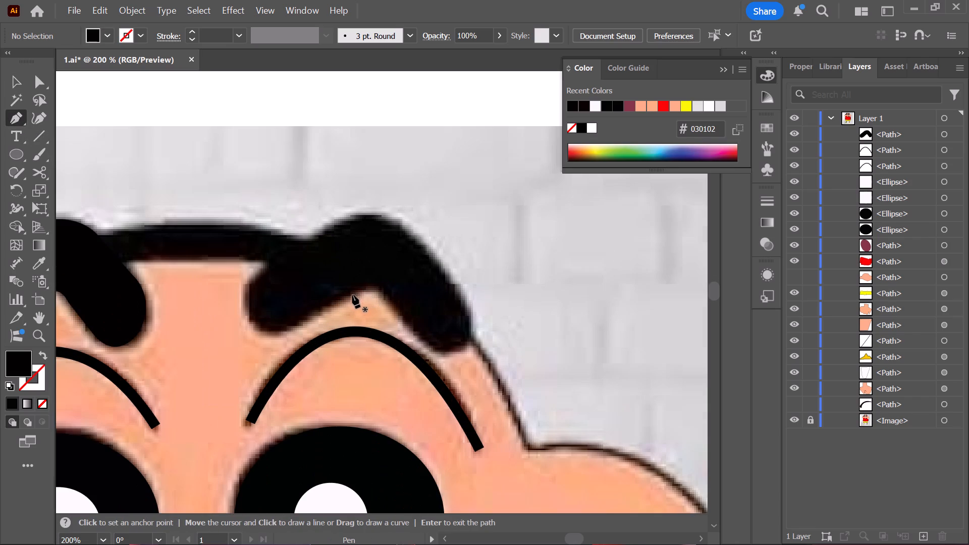
{"action": "left_click", "coordinate": [352, 295]}
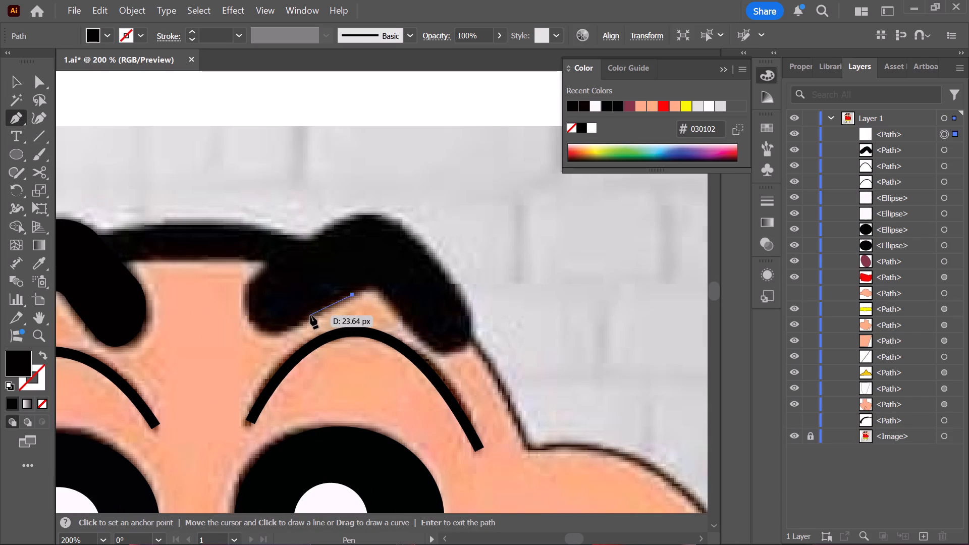
{"action": "left_click", "coordinate": [310, 315]}
{"action": "left_click_drag", "start_coordinate": [252, 322], "coordinate": [248, 306]}
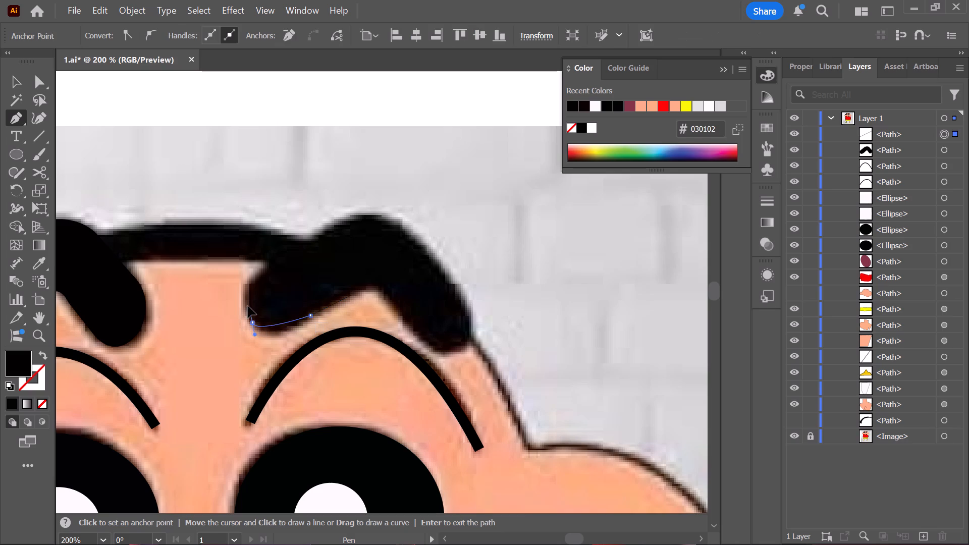
{"action": "left_click_drag", "start_coordinate": [248, 306], "coordinate": [227, 293]}
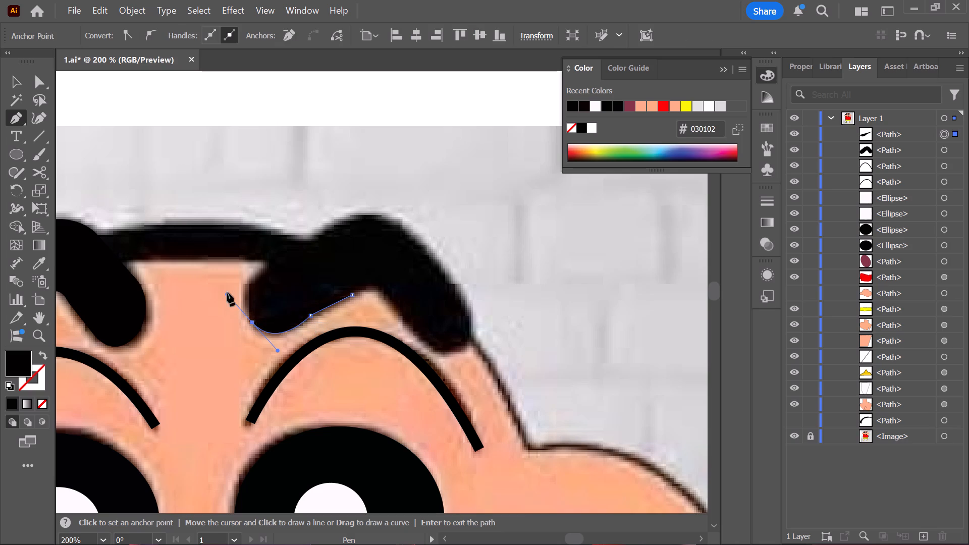
{"action": "left_click", "coordinate": [254, 322]}
{"action": "left_click_drag", "start_coordinate": [267, 268], "coordinate": [319, 244]}
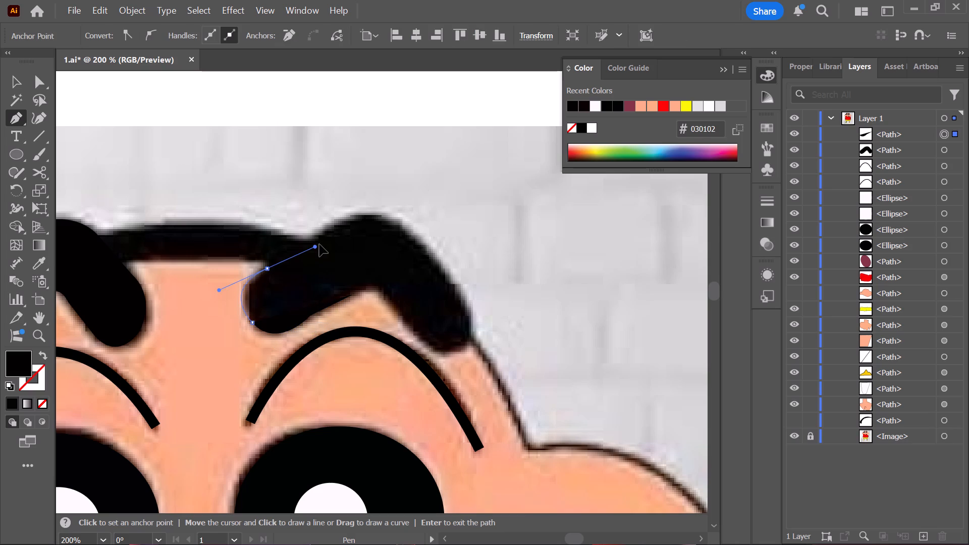
{"action": "left_click_drag", "start_coordinate": [319, 244], "coordinate": [302, 246]}
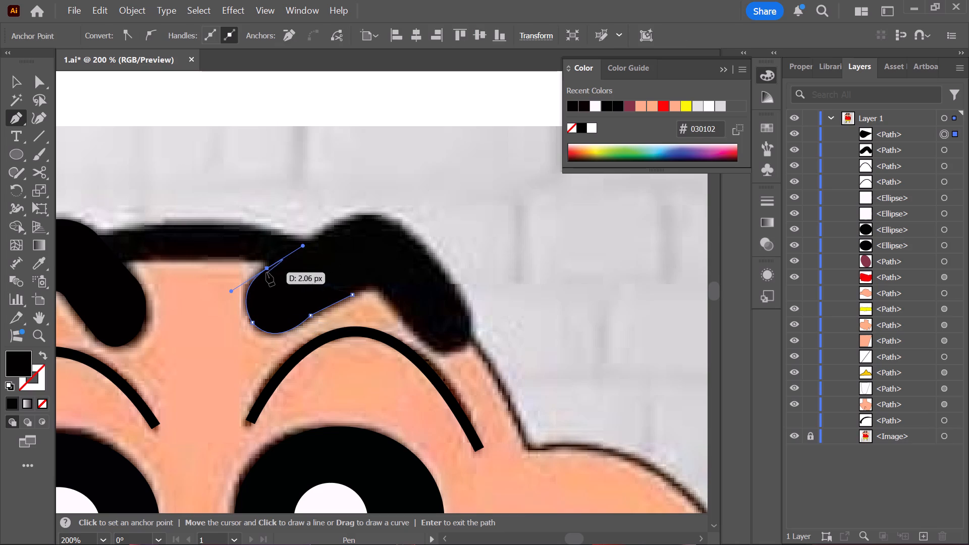
{"action": "left_click", "coordinate": [266, 269]}
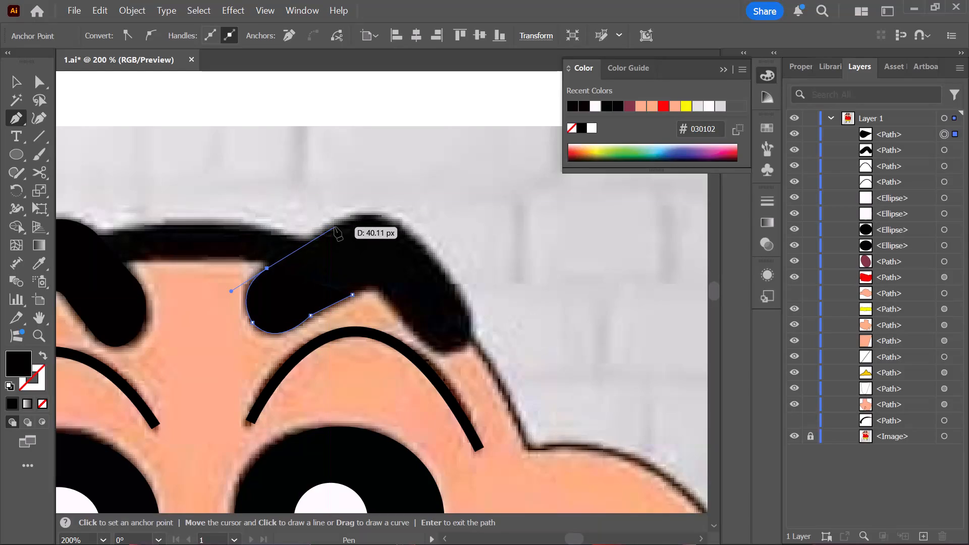
Extend the right eyebrow path along its upper edge, over the rounded top and down the outer side.
{"action": "left_click", "coordinate": [335, 227]}
{"action": "left_click", "coordinate": [336, 227]}
{"action": "left_click_drag", "start_coordinate": [405, 231], "coordinate": [435, 259]}
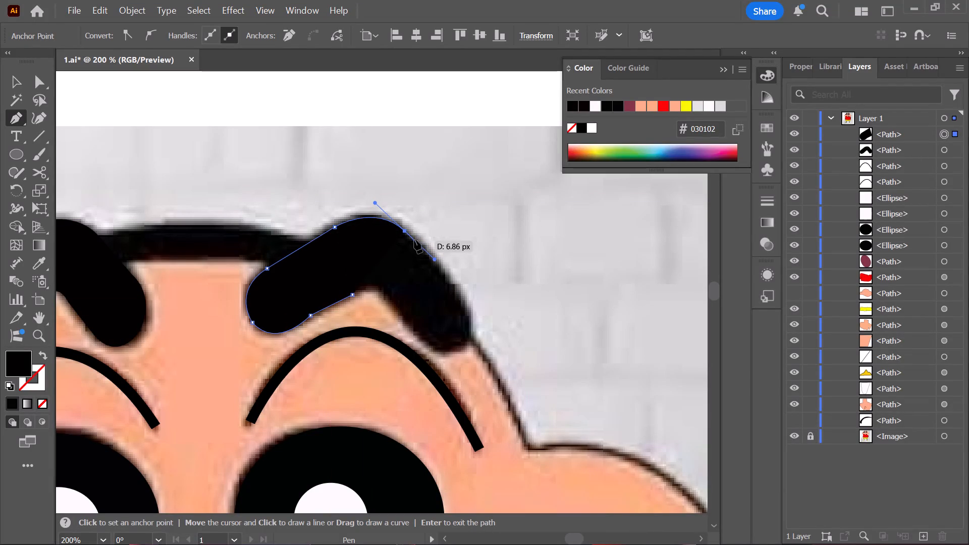
{"action": "left_click", "coordinate": [404, 232]}
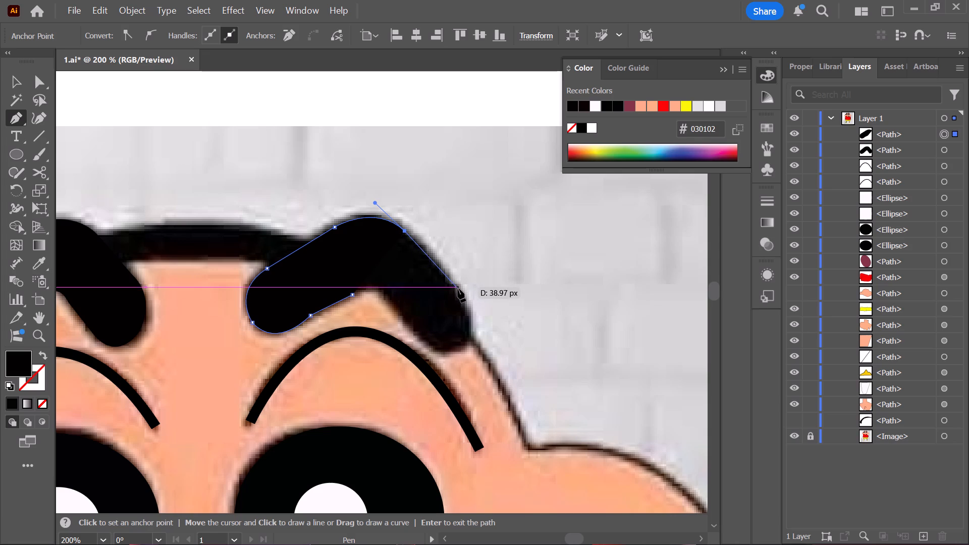
{"action": "left_click", "coordinate": [458, 290]}
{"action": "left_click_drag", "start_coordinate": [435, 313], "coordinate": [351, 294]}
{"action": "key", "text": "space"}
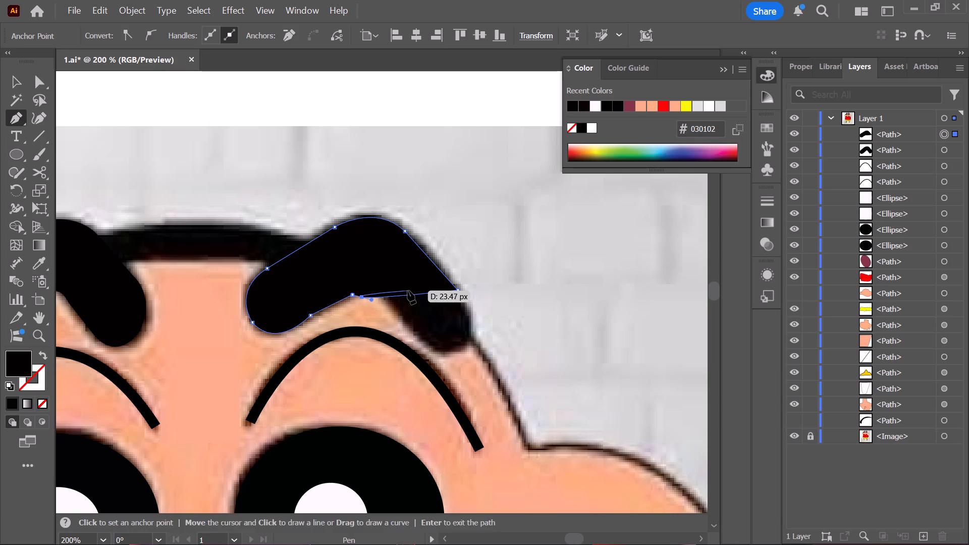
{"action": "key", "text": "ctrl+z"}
Curve the right eyebrow path around the upper part of its rounded outer end, and turn off the path's fill.
{"action": "left_click_drag", "start_coordinate": [438, 312], "coordinate": [357, 297]}
{"action": "key", "text": "space"}
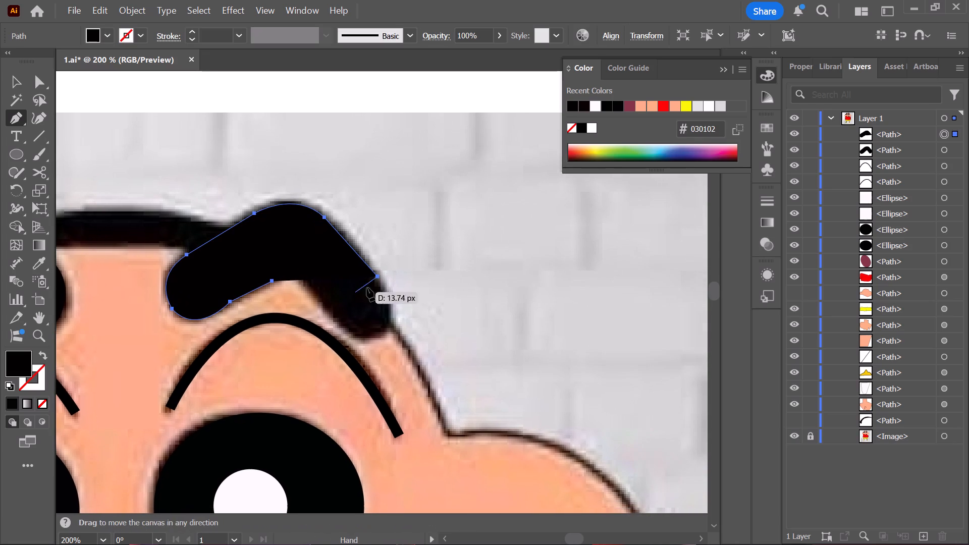
{"action": "left_click", "coordinate": [378, 276]}
{"action": "left_click_drag", "start_coordinate": [382, 331], "coordinate": [354, 329]}
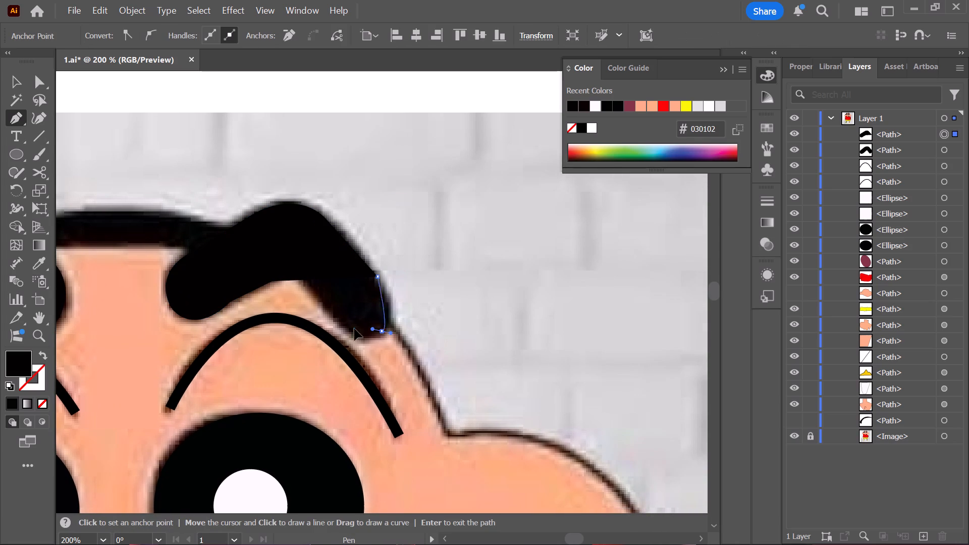
{"action": "left_click_drag", "start_coordinate": [354, 329], "coordinate": [352, 360]}
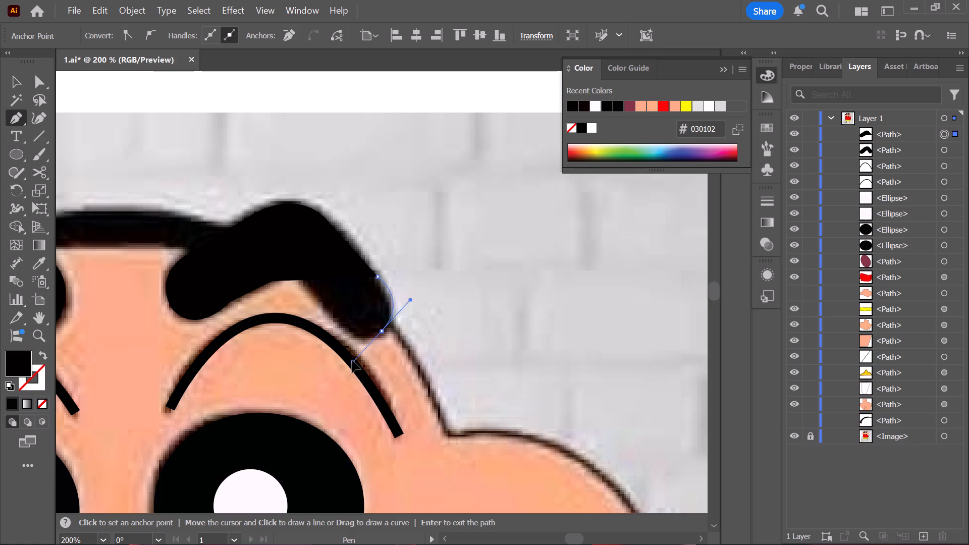
{"action": "left_click_drag", "start_coordinate": [352, 360], "coordinate": [357, 350]}
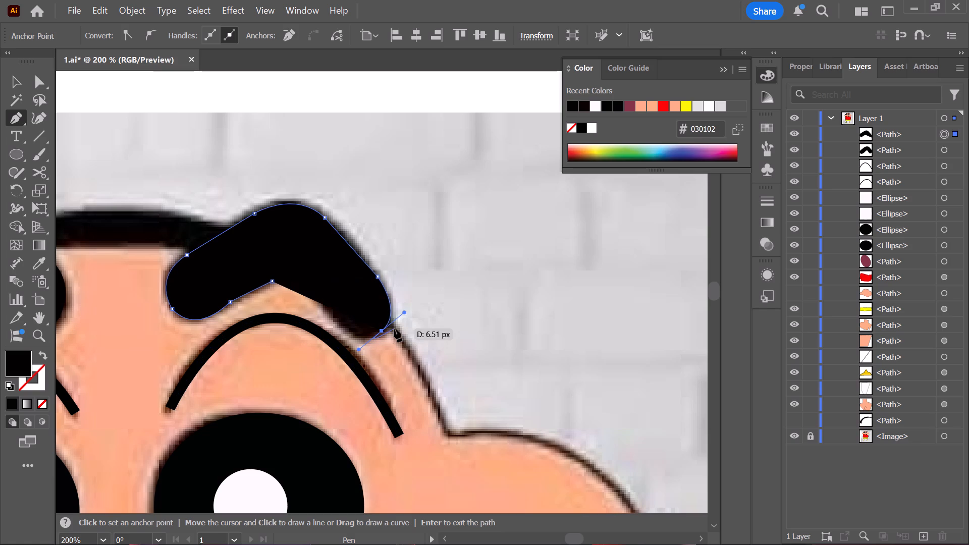
{"action": "left_click", "coordinate": [383, 330]}
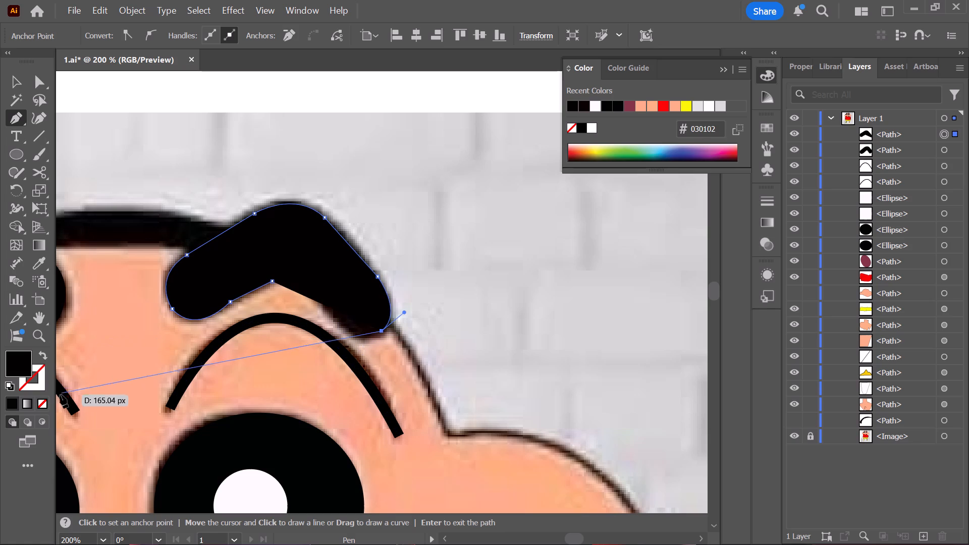
{"action": "left_click", "coordinate": [43, 406]}
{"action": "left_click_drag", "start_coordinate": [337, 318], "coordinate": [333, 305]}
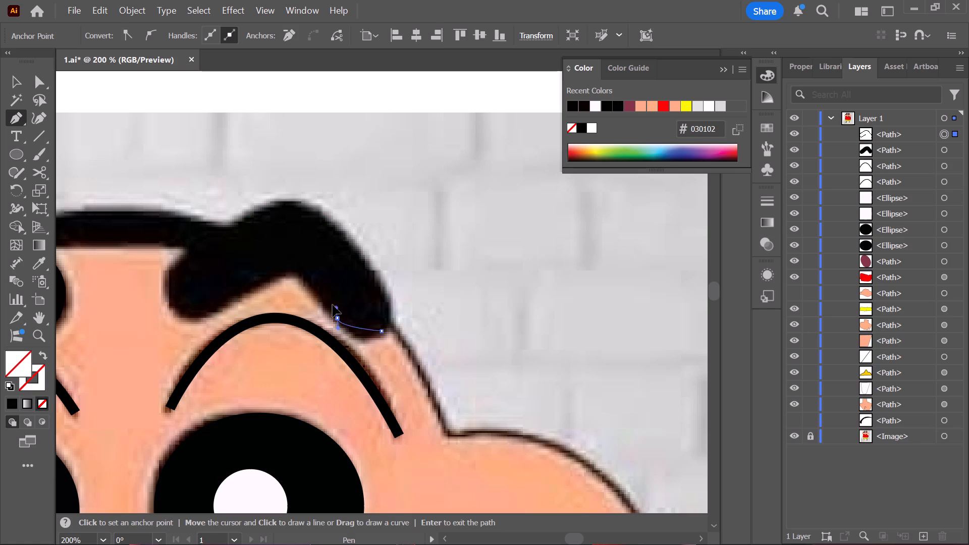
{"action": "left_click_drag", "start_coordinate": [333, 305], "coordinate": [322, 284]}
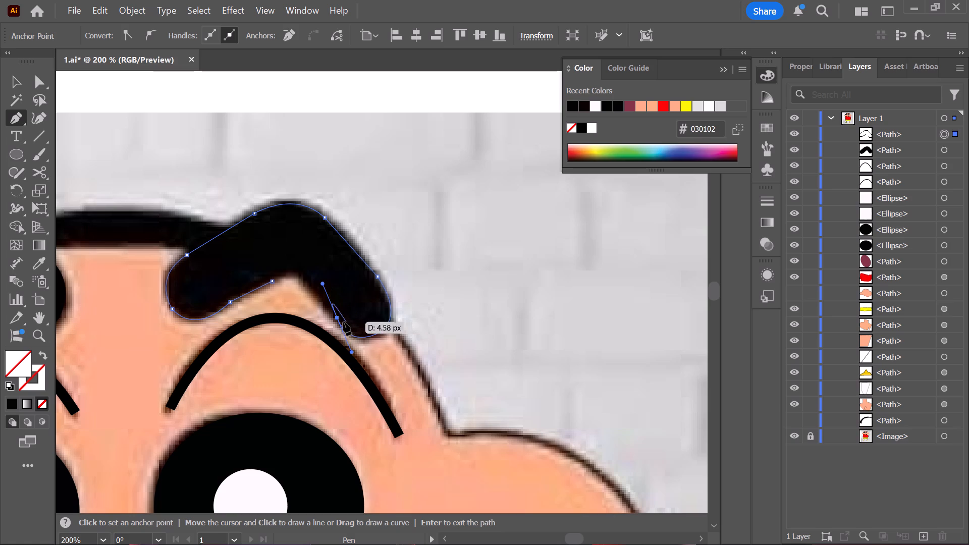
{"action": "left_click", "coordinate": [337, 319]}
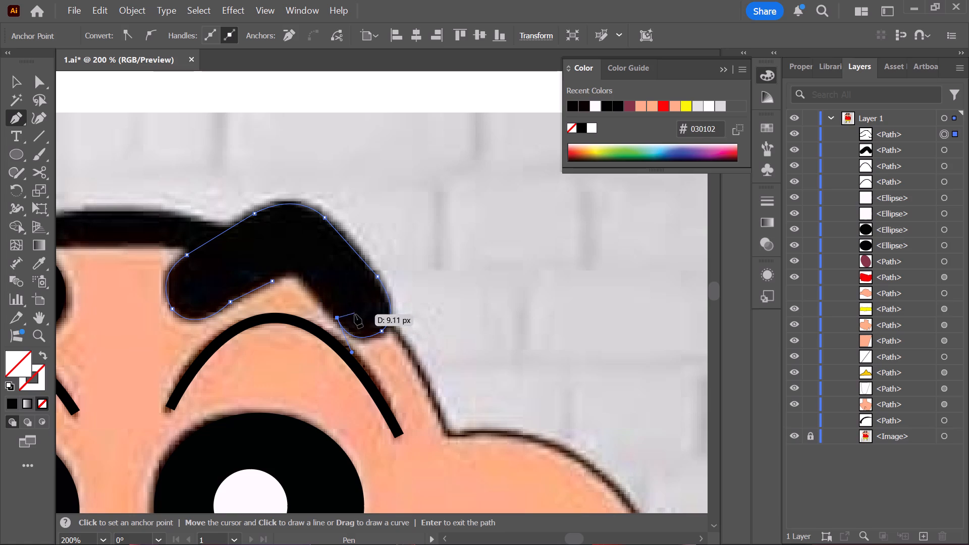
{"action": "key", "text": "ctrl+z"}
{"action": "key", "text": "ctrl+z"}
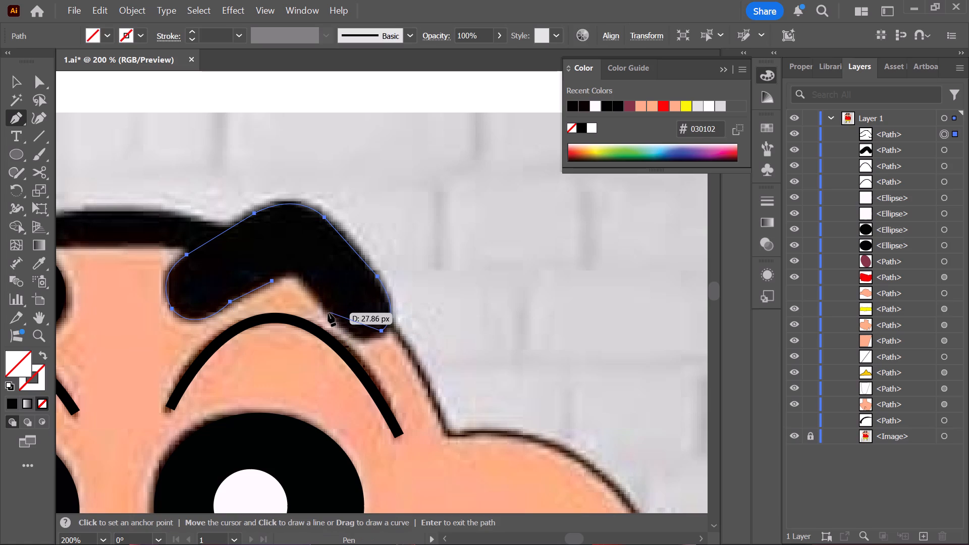
Trace beneath the right eyebrow's outer end, up its lower edge and over the notch, and close the path at its start.
{"action": "left_click_drag", "start_coordinate": [328, 313], "coordinate": [305, 276]}
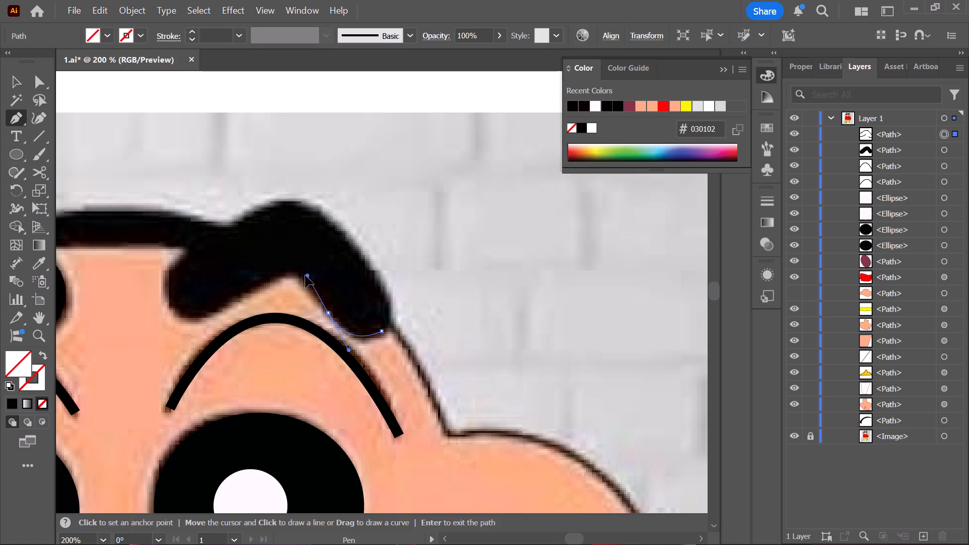
{"action": "left_click_drag", "start_coordinate": [305, 276], "coordinate": [303, 274]}
{"action": "left_click", "coordinate": [329, 312]}
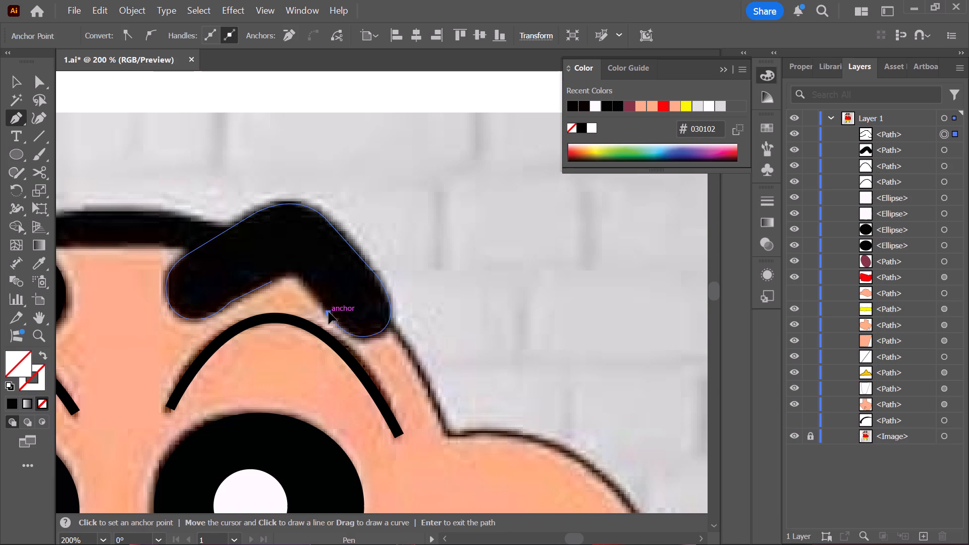
{"action": "left_click", "coordinate": [309, 285]}
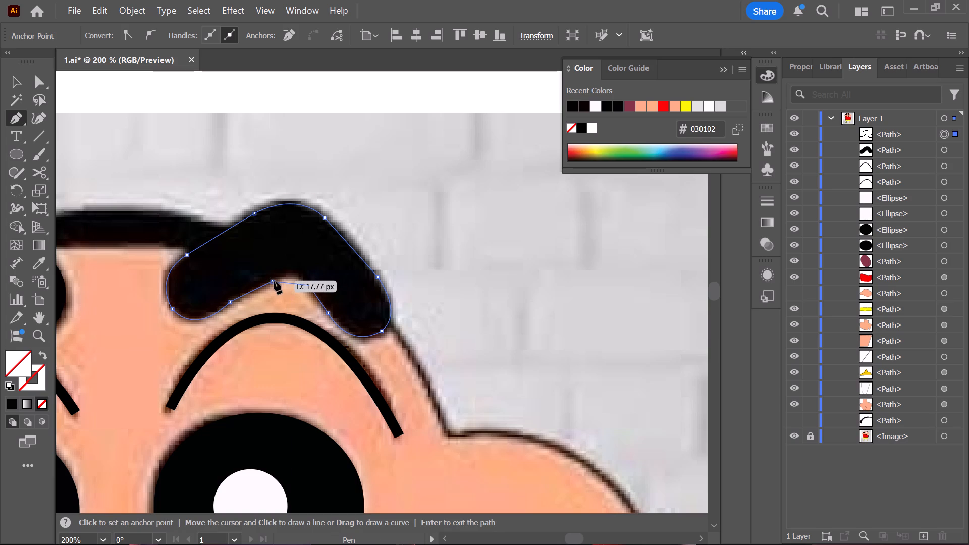
{"action": "left_click_drag", "start_coordinate": [274, 281], "coordinate": [246, 302]}
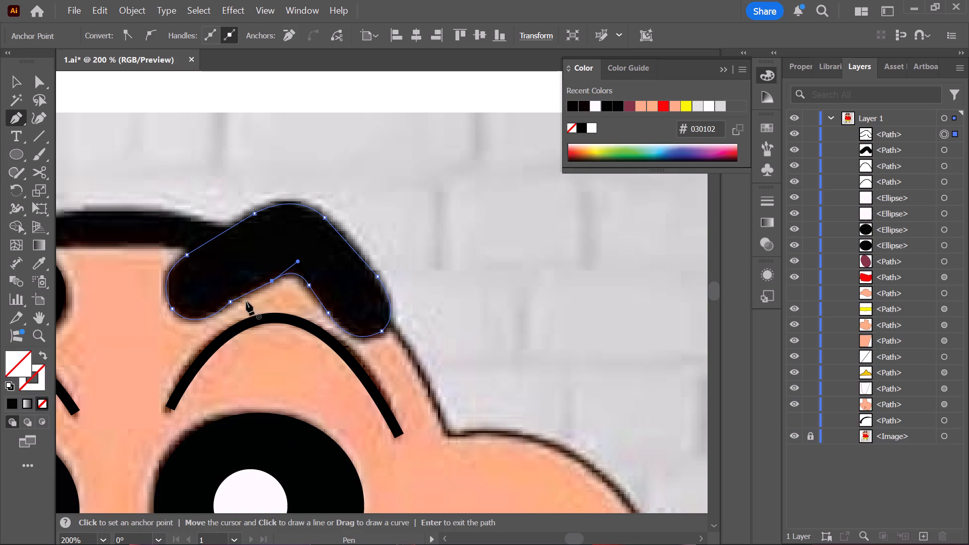
Move the notch anchor and the adjacent lower-edge anchor of the right eyebrow path to fit the image more closely.
{"action": "scroll", "coordinate": [248, 262], "scroll_direction": "up", "scroll_amount": 2}
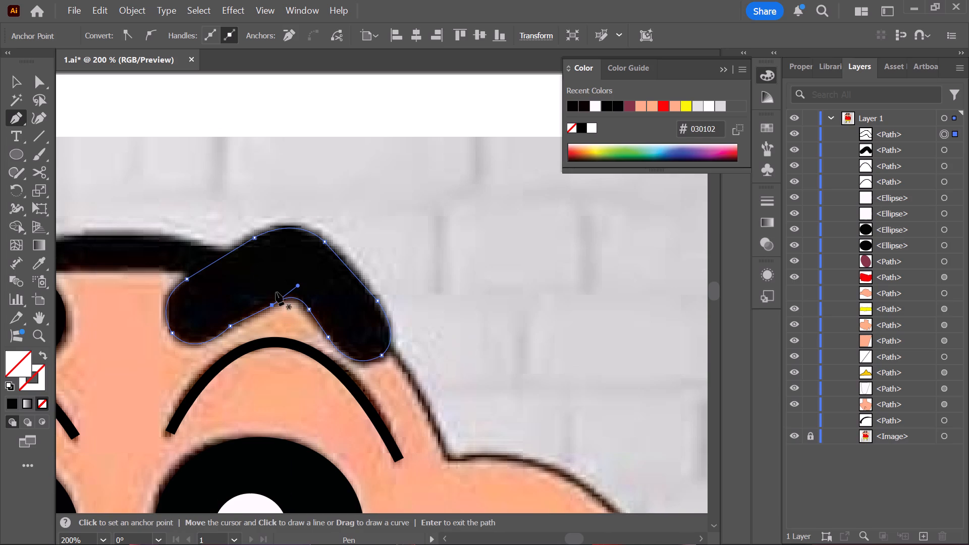
{"action": "scroll", "coordinate": [276, 292], "scroll_direction": "up", "scroll_amount": 1}
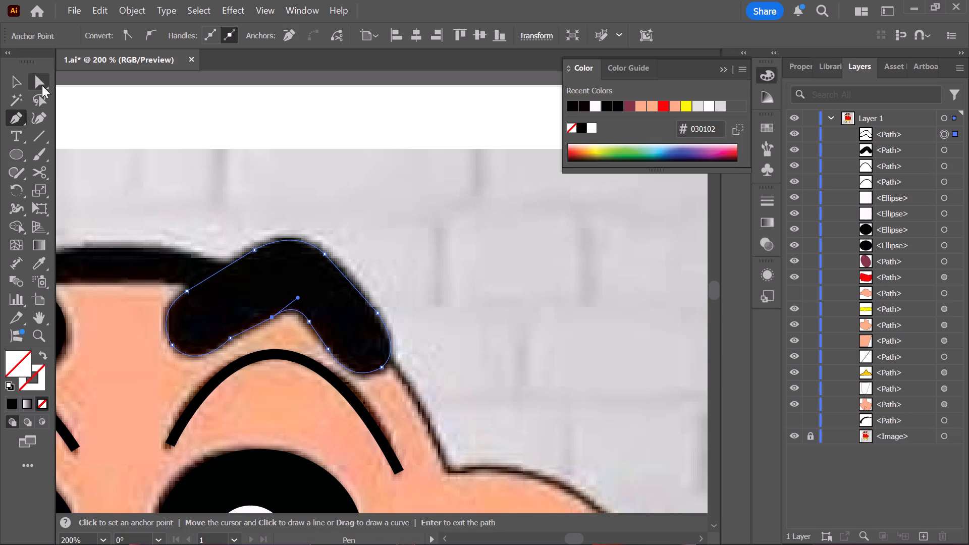
{"action": "left_click", "coordinate": [39, 80]}
{"action": "scroll", "coordinate": [283, 336], "scroll_direction": "down", "scroll_amount": 2}
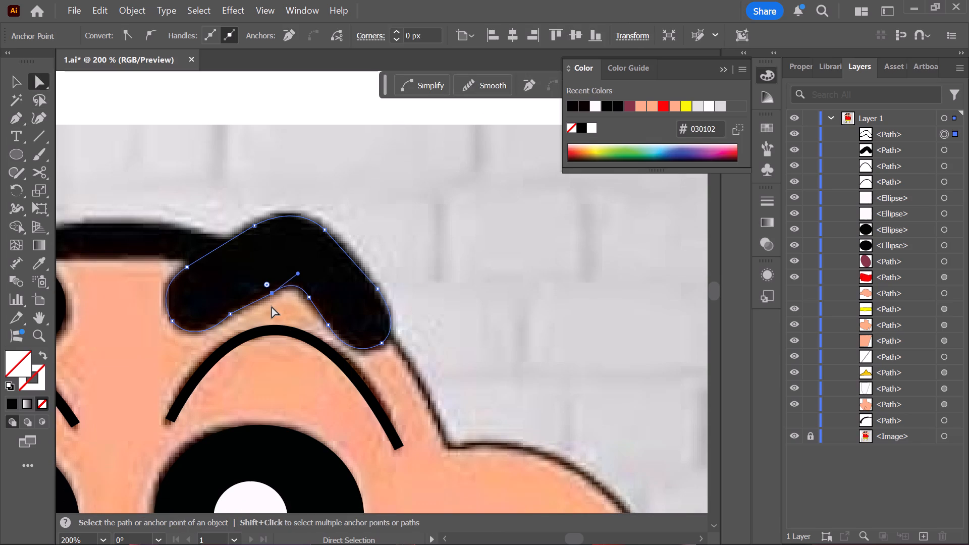
{"action": "scroll", "coordinate": [272, 306], "scroll_direction": "up", "scroll_amount": 2, "text": "alt"}
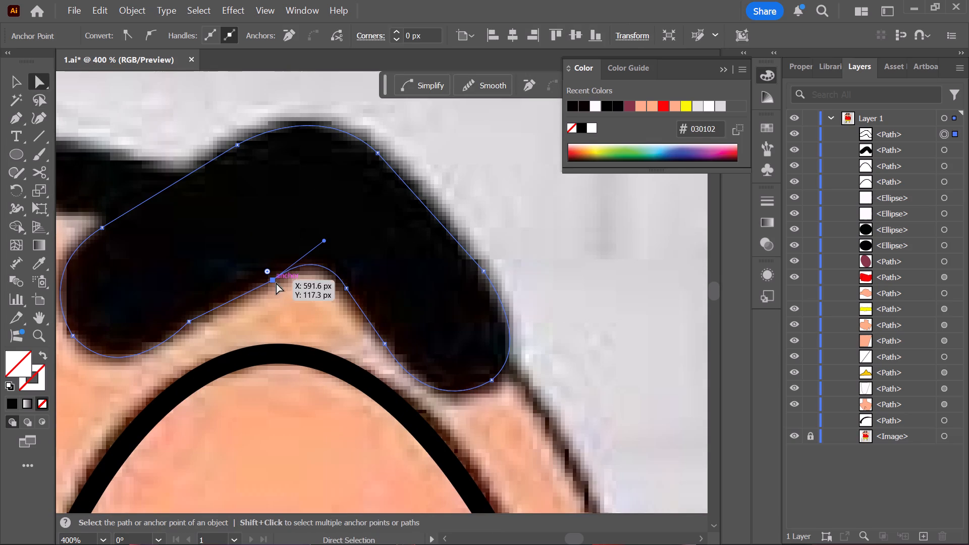
{"action": "left_click_drag", "start_coordinate": [271, 280], "coordinate": [271, 276]}
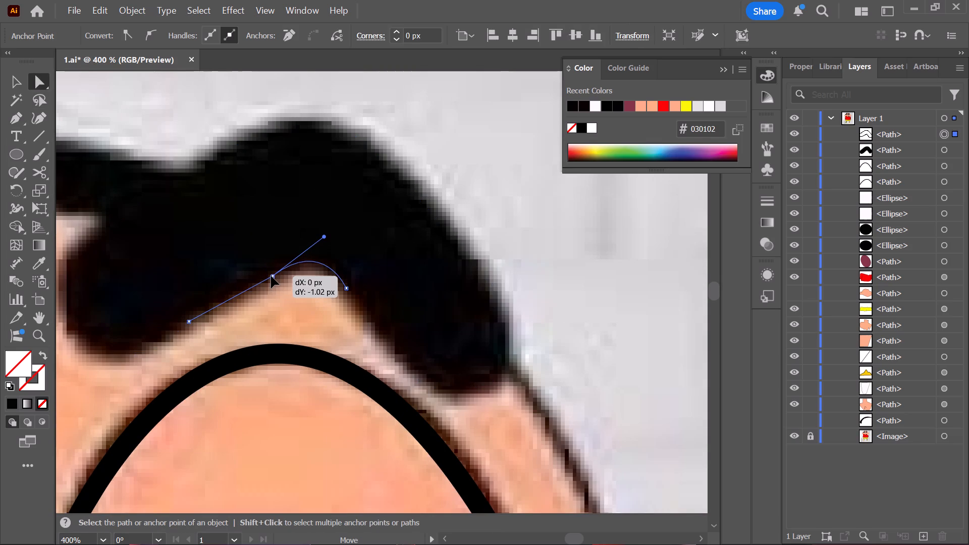
{"action": "left_click_drag", "start_coordinate": [271, 276], "coordinate": [264, 277]}
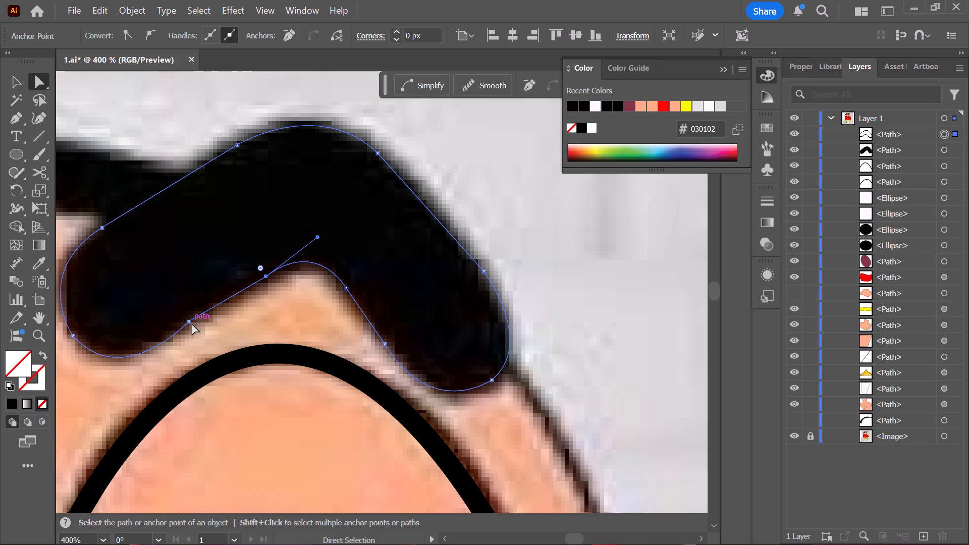
{"action": "left_click_drag", "start_coordinate": [189, 321], "coordinate": [197, 321]}
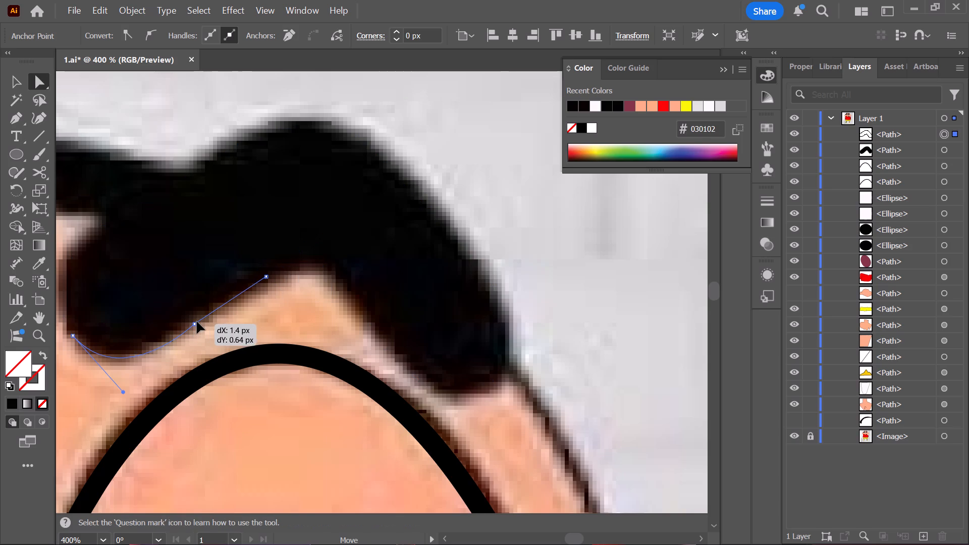
{"action": "left_click_drag", "start_coordinate": [197, 321], "coordinate": [222, 303]}
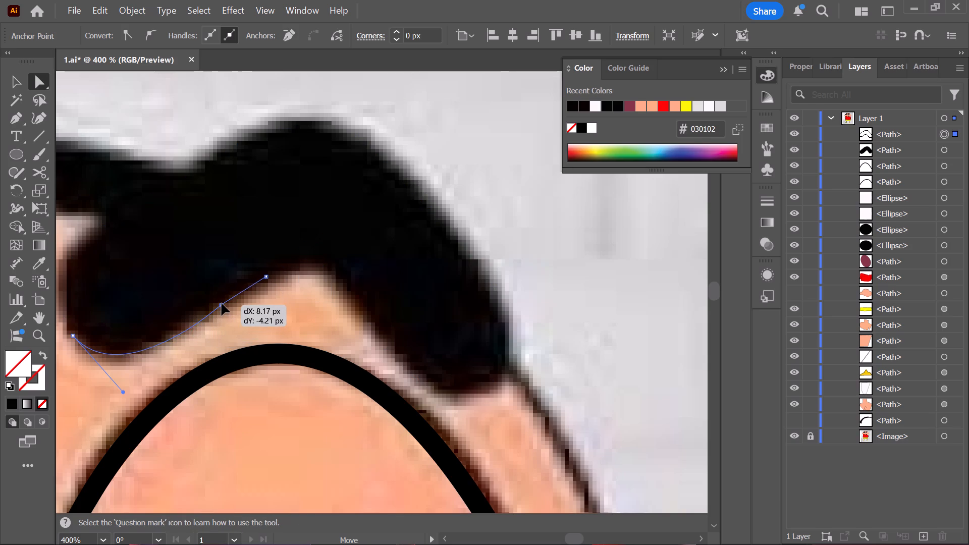
{"action": "left_click_drag", "start_coordinate": [222, 303], "coordinate": [244, 294]}
Fill the right eyebrow path with the black sampled from the reference image's eyebrow, and deselect it.
{"action": "scroll", "coordinate": [253, 305], "scroll_direction": "up", "scroll_amount": 3}
{"action": "scroll", "coordinate": [256, 338], "scroll_direction": "down", "scroll_amount": 3, "text": "alt"}
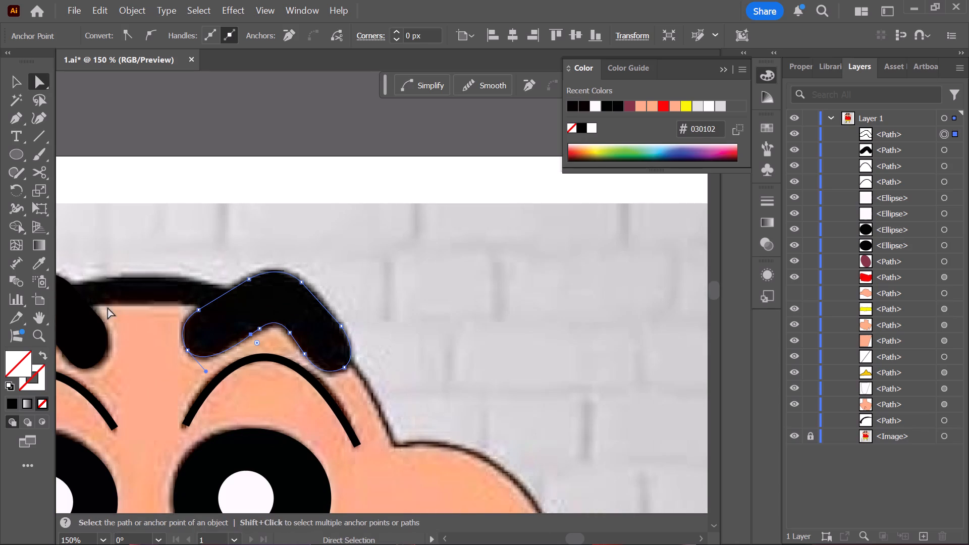
{"action": "left_click", "coordinate": [17, 92]}
{"action": "left_click", "coordinate": [39, 262]}
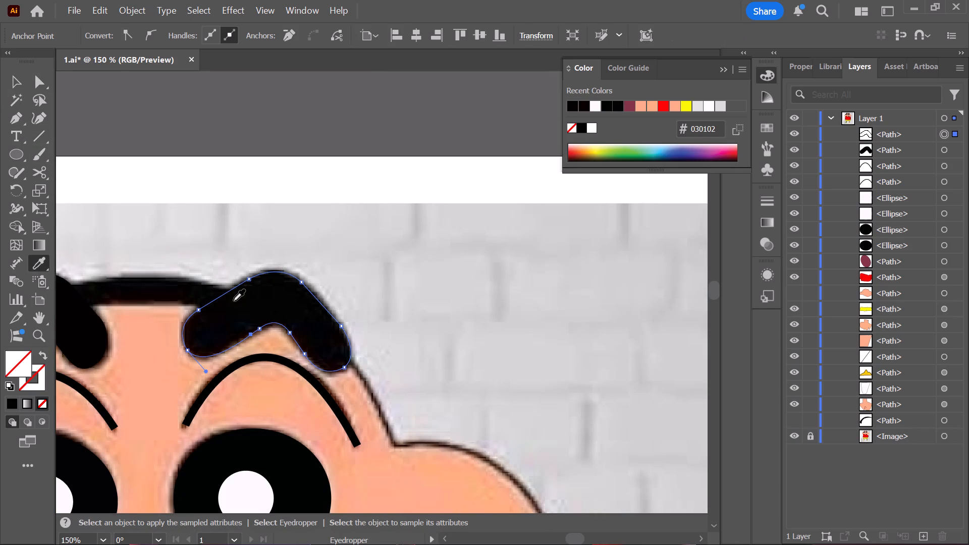
{"action": "left_click", "coordinate": [240, 302]}
{"action": "scroll", "coordinate": [251, 308], "scroll_direction": "up", "scroll_amount": 2}
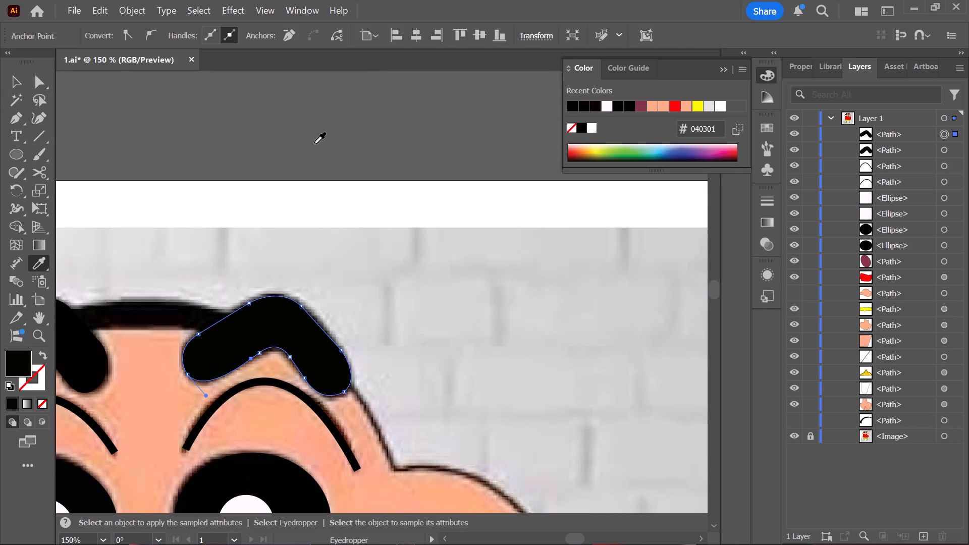
{"action": "key", "text": "v"}
{"action": "left_click", "coordinate": [314, 144]}
Show the hidden skin-coloured face path and the black hair path again.
{"action": "left_click", "coordinate": [795, 293]}
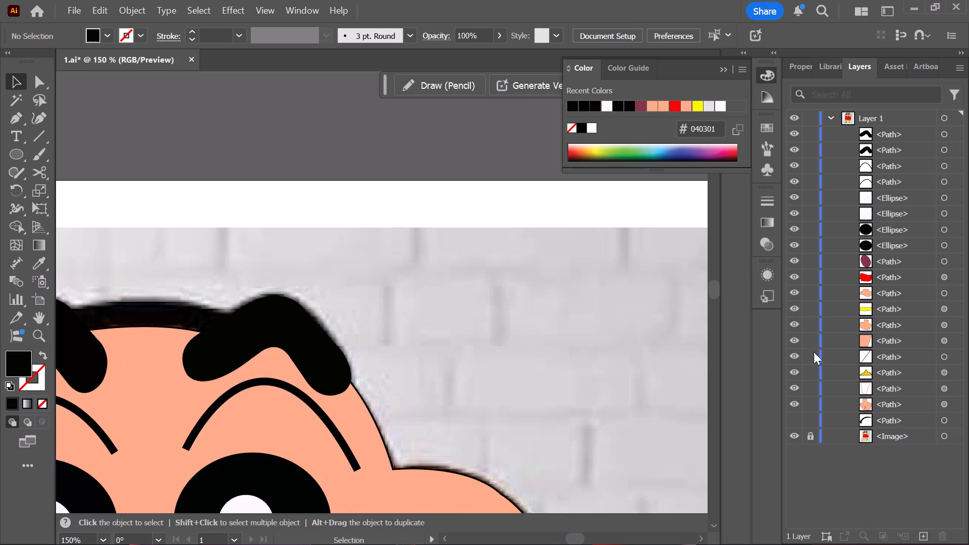
{"action": "left_click", "coordinate": [795, 421]}
Hide the reference image to check the traced shapes of the whole figure on their own, and show it again.
{"action": "scroll", "coordinate": [448, 400], "scroll_direction": "down", "scroll_amount": 2, "text": "alt"}
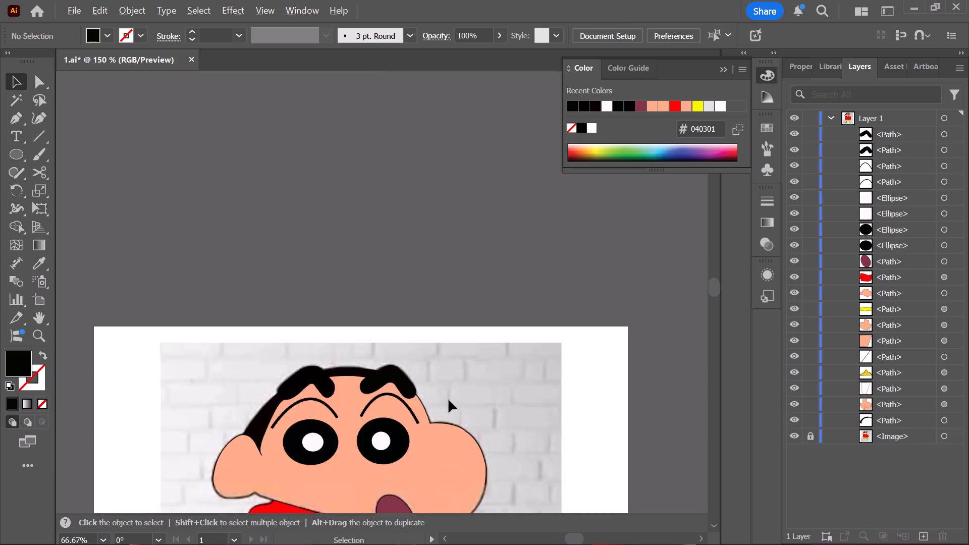
{"action": "scroll", "coordinate": [449, 400], "scroll_direction": "down", "scroll_amount": 10, "text": "alt"}
{"action": "scroll", "coordinate": [455, 381], "scroll_direction": "down", "scroll_amount": 3}
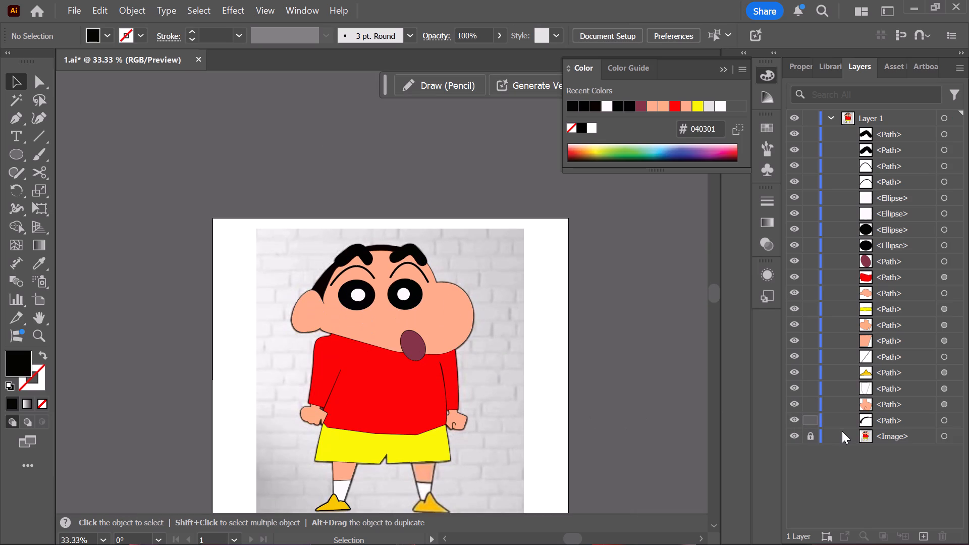
{"action": "left_click", "coordinate": [797, 433]}
{"action": "scroll", "coordinate": [486, 425], "scroll_direction": "down", "scroll_amount": 3}
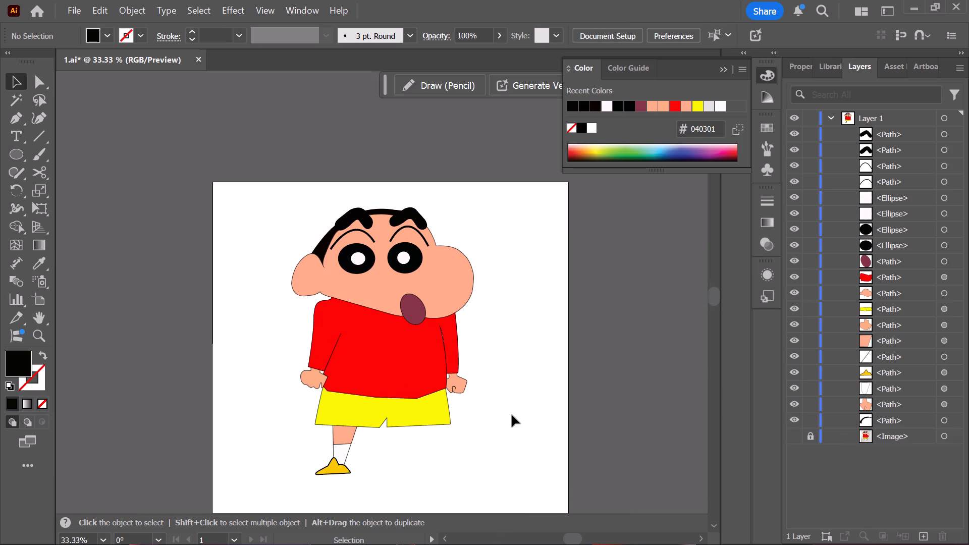
{"action": "left_click", "coordinate": [792, 433]}
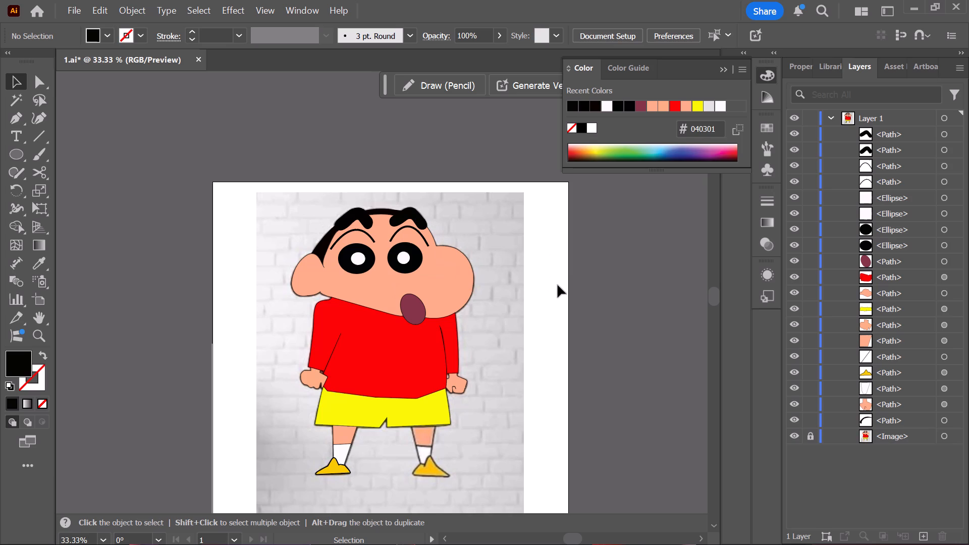
Start a Pen path on the sole of the untraced right shoe and trace around its pointed toe and partway up the front slope.
{"action": "scroll", "coordinate": [611, 376], "scroll_direction": "down", "scroll_amount": 3}
{"action": "scroll", "coordinate": [403, 453], "scroll_direction": "down", "scroll_amount": 2}
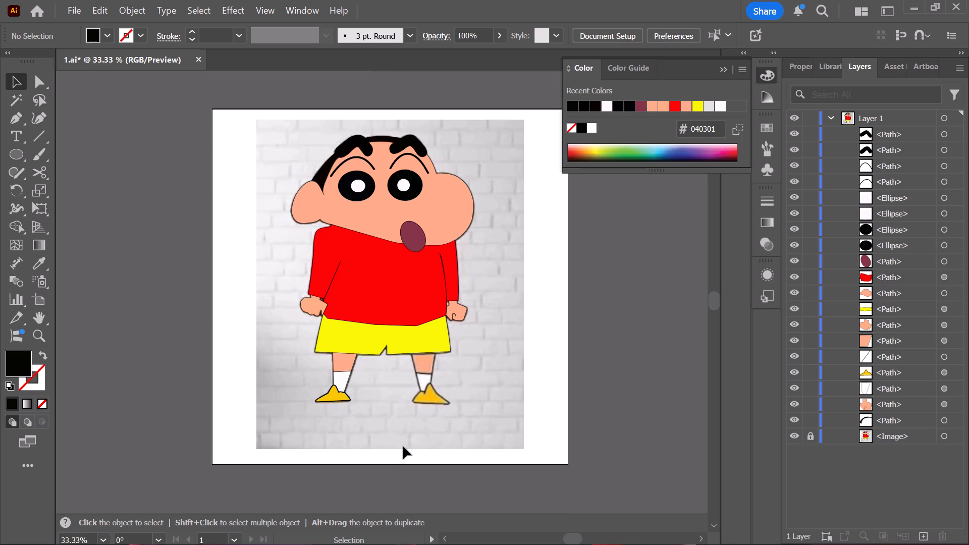
{"action": "scroll", "coordinate": [403, 447], "scroll_direction": "down", "scroll_amount": 1}
{"action": "scroll", "coordinate": [436, 367], "scroll_direction": "down", "scroll_amount": 3}
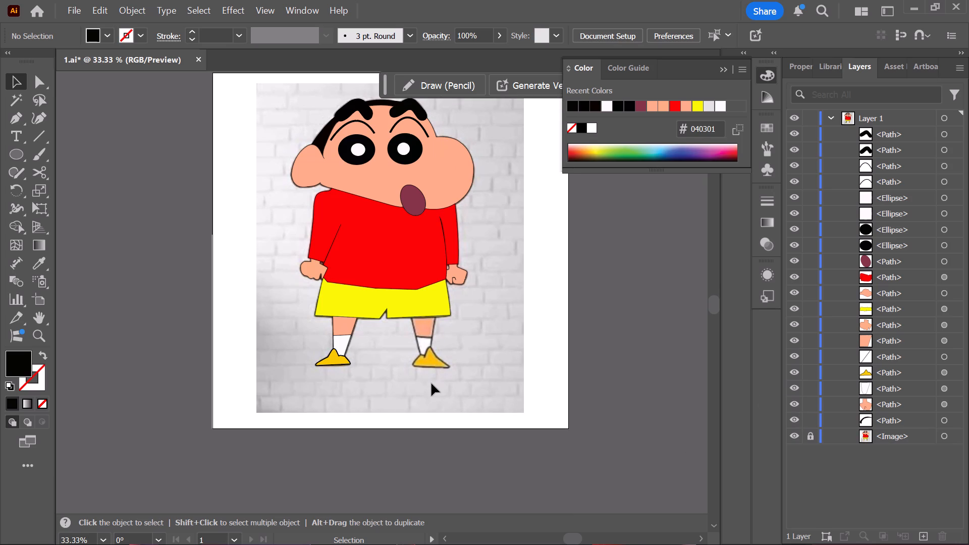
{"action": "scroll", "coordinate": [432, 384], "scroll_direction": "up", "scroll_amount": 2, "text": "alt"}
{"action": "scroll", "coordinate": [448, 377], "scroll_direction": "up", "scroll_amount": 3}
{"action": "scroll", "coordinate": [437, 390], "scroll_direction": "up", "scroll_amount": 2, "text": "alt"}
{"action": "scroll", "coordinate": [180, 364], "scroll_direction": "up", "scroll_amount": 3}
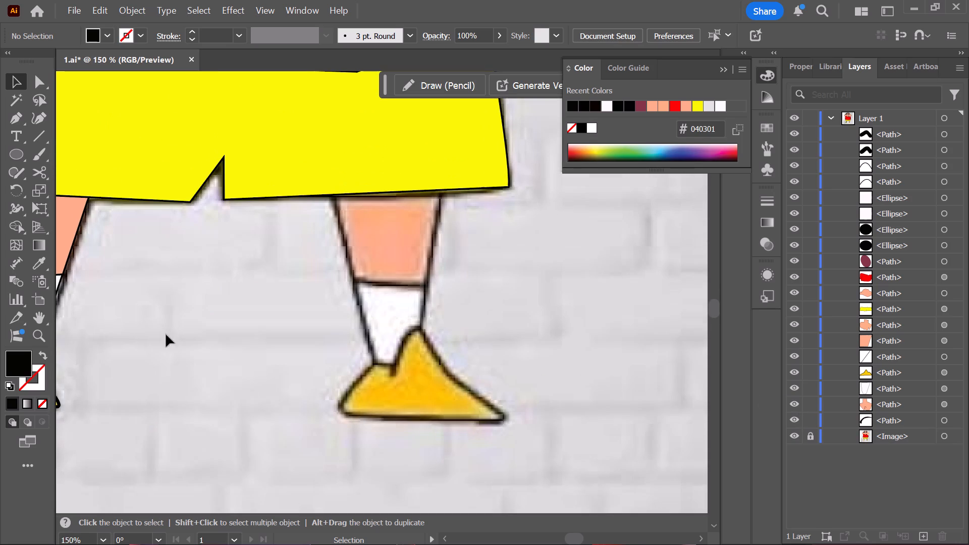
{"action": "left_click", "coordinate": [11, 108]}
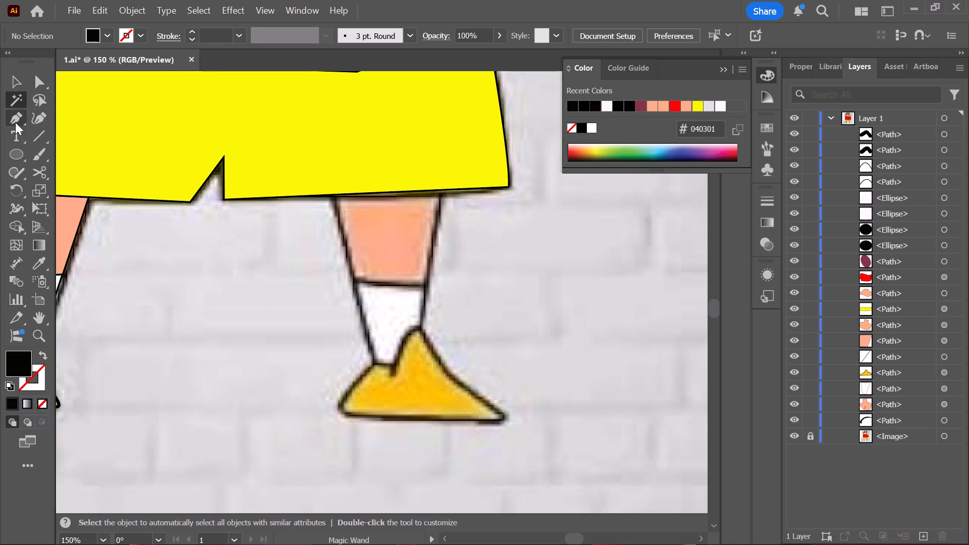
{"action": "left_click", "coordinate": [15, 122]}
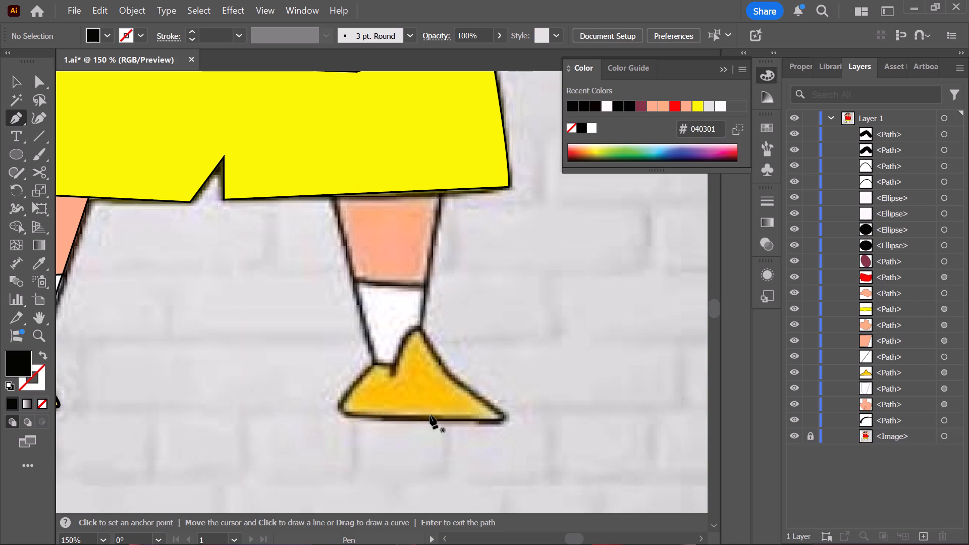
{"action": "left_click", "coordinate": [430, 415]}
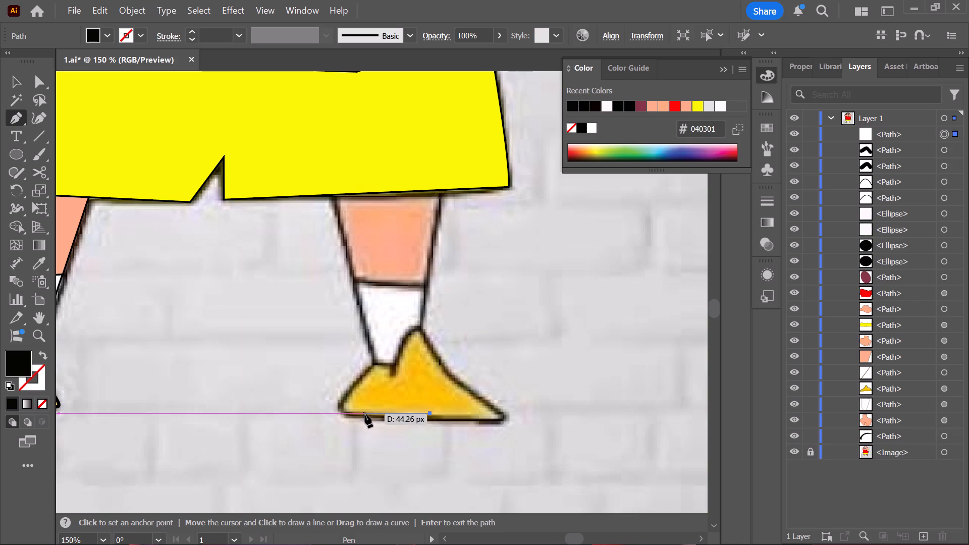
{"action": "key", "text": "ctrl+z"}
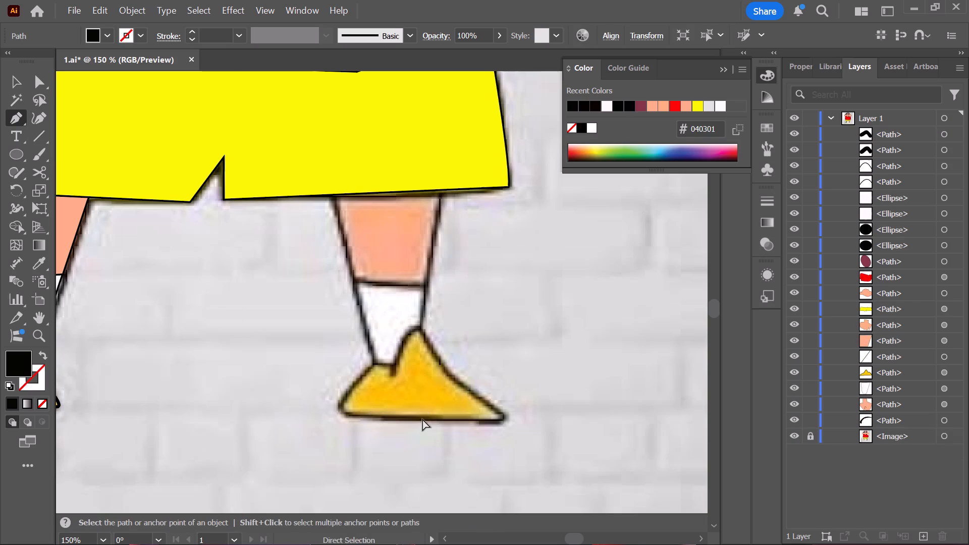
{"action": "left_click", "coordinate": [410, 417]}
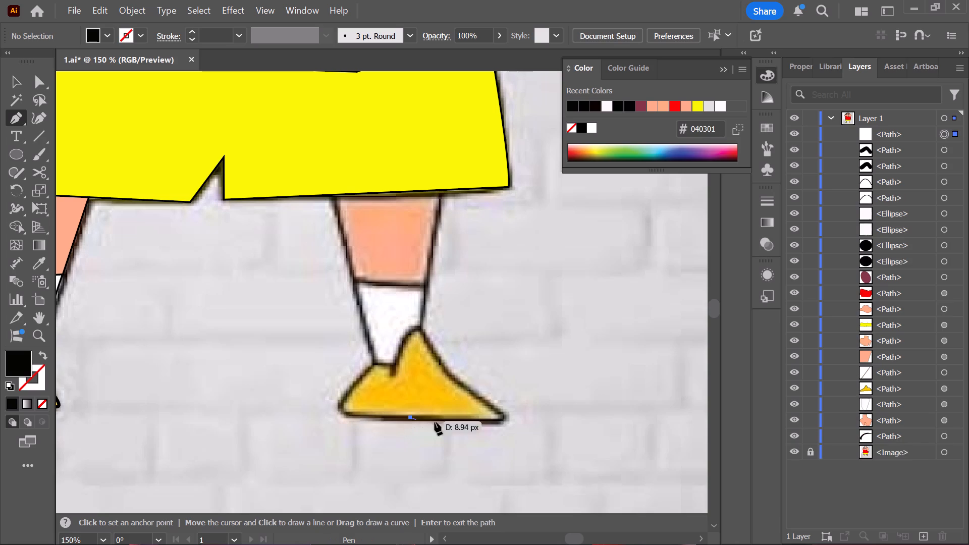
{"action": "left_click", "coordinate": [494, 423]}
{"action": "left_click_drag", "start_coordinate": [498, 411], "coordinate": [475, 397]}
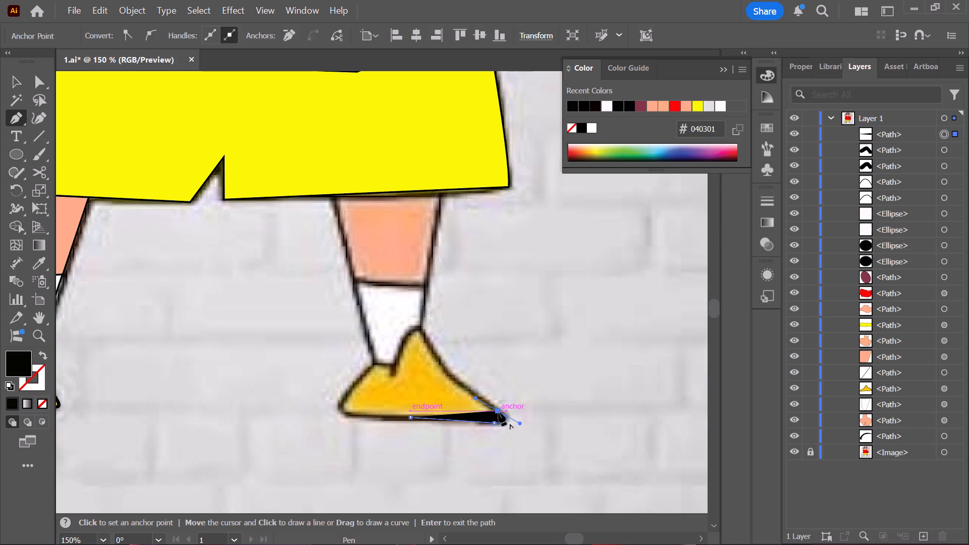
{"action": "left_click", "coordinate": [499, 412]}
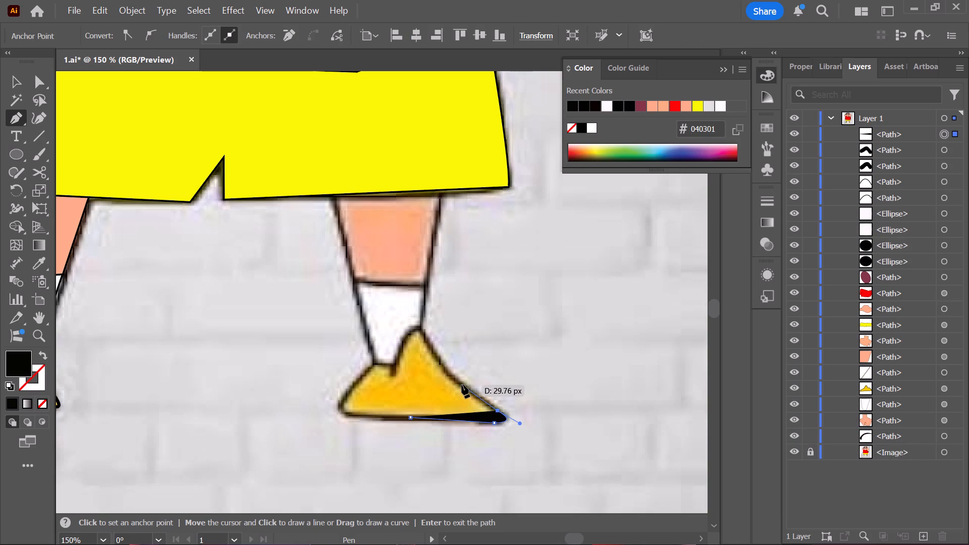
{"action": "left_click", "coordinate": [461, 385]}
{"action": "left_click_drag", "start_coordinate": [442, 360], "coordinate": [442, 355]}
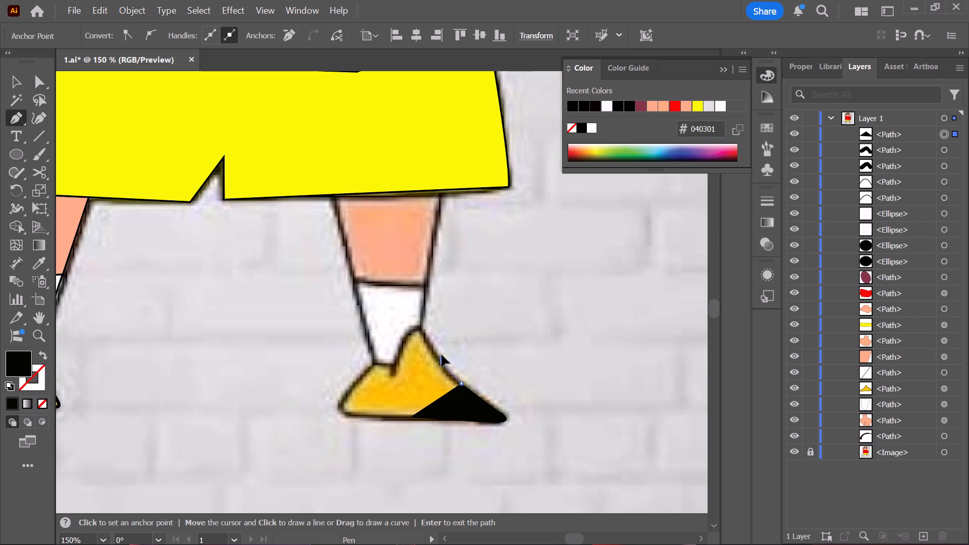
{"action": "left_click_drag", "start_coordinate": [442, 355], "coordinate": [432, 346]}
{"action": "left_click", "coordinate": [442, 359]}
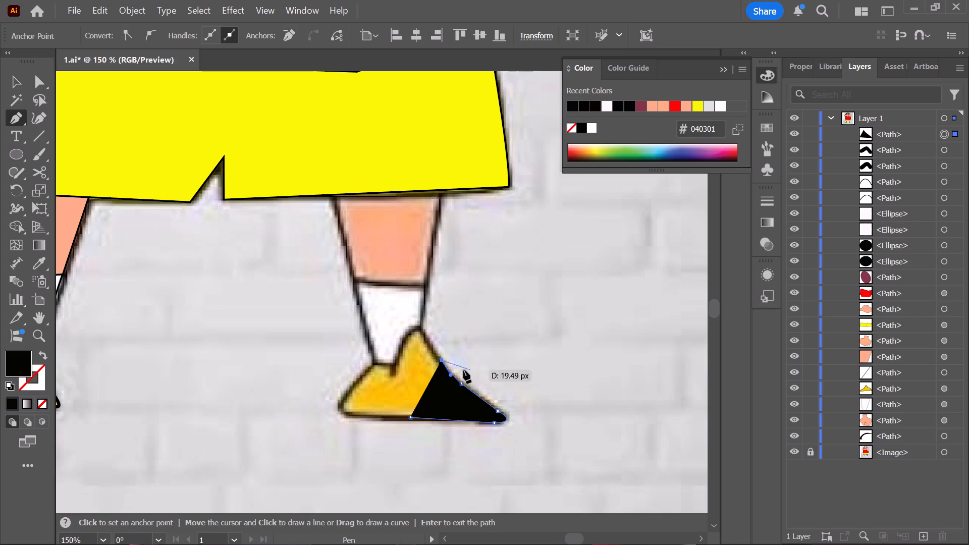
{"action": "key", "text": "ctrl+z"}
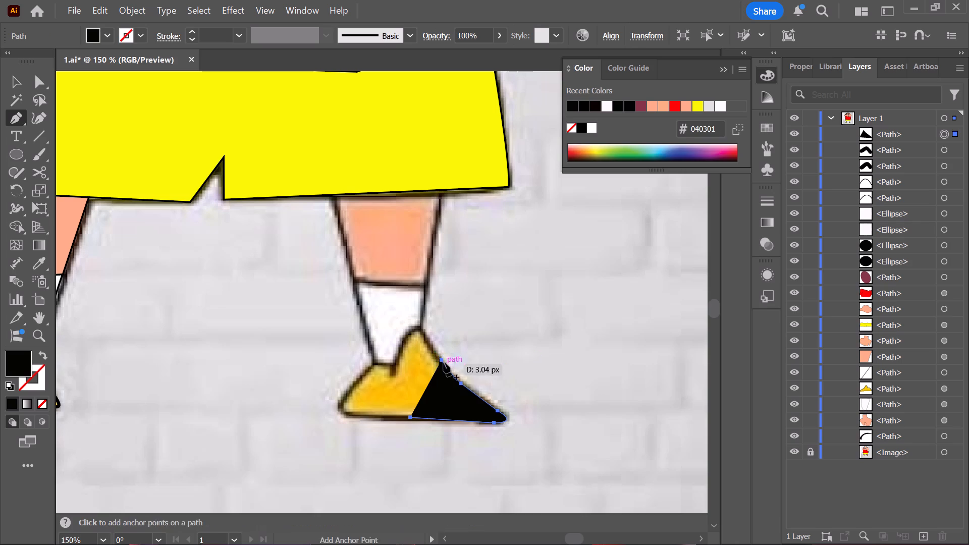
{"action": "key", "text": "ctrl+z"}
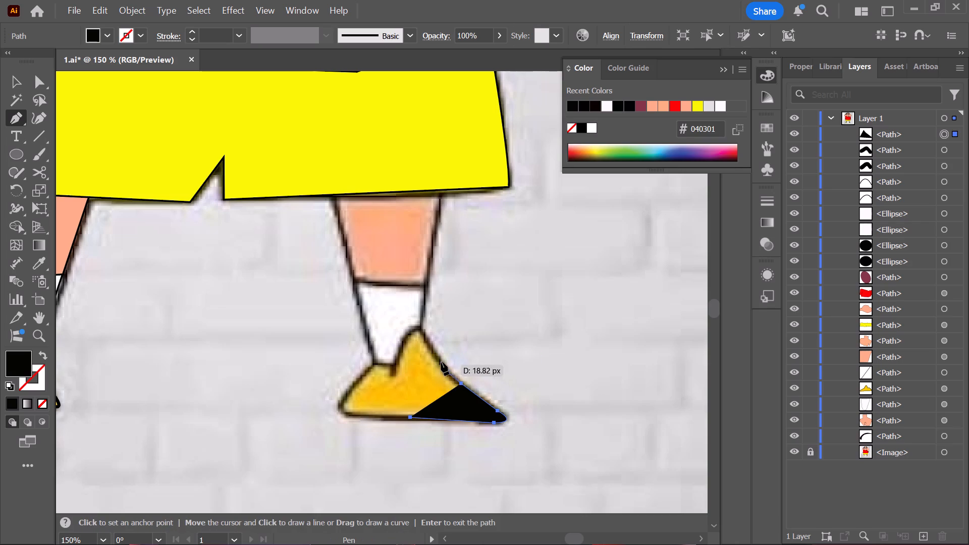
Extend the right shoe path up the curved front slope, over the rounded peak and down to the notch beside the sock.
{"action": "left_click_drag", "start_coordinate": [441, 362], "coordinate": [433, 348]}
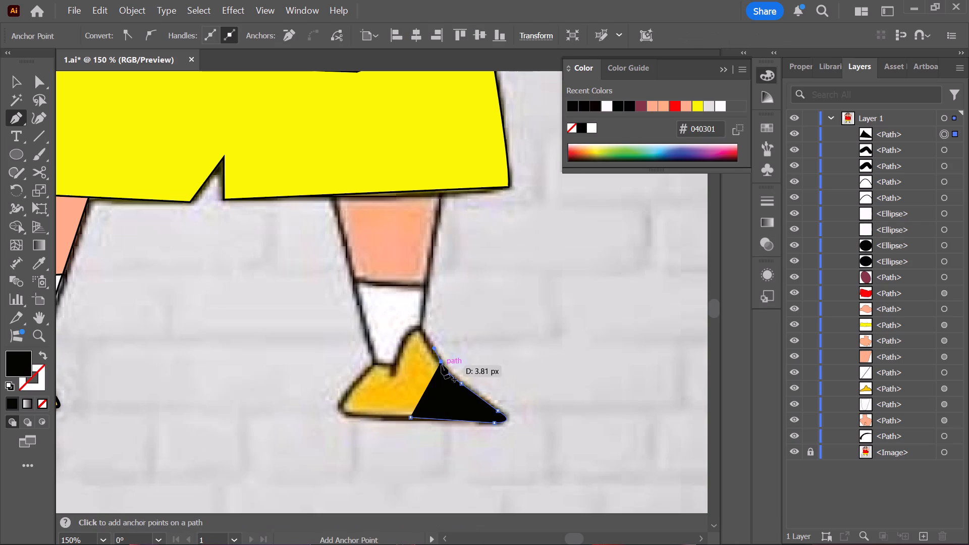
{"action": "left_click", "coordinate": [442, 365]}
{"action": "left_click", "coordinate": [425, 339]}
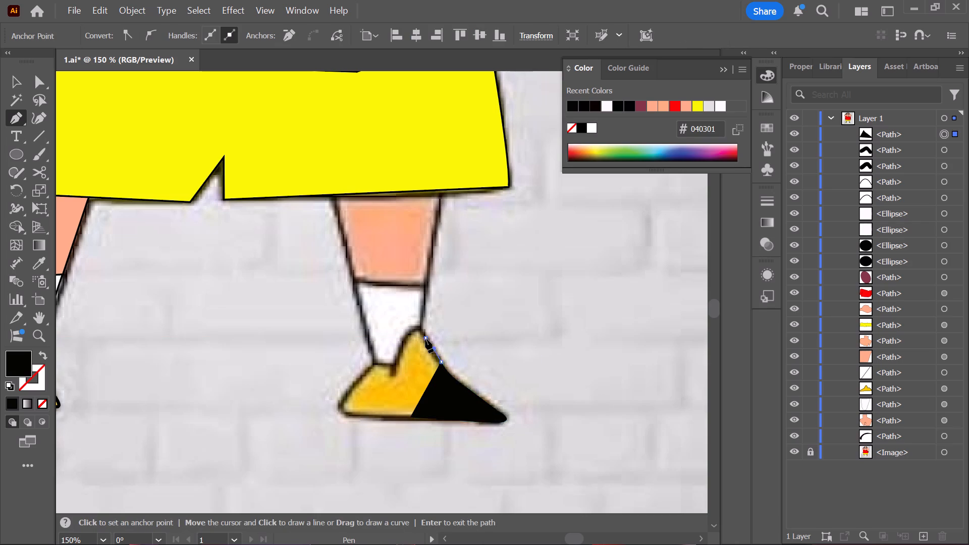
{"action": "left_click", "coordinate": [425, 339]}
{"action": "left_click_drag", "start_coordinate": [403, 343], "coordinate": [398, 353]}
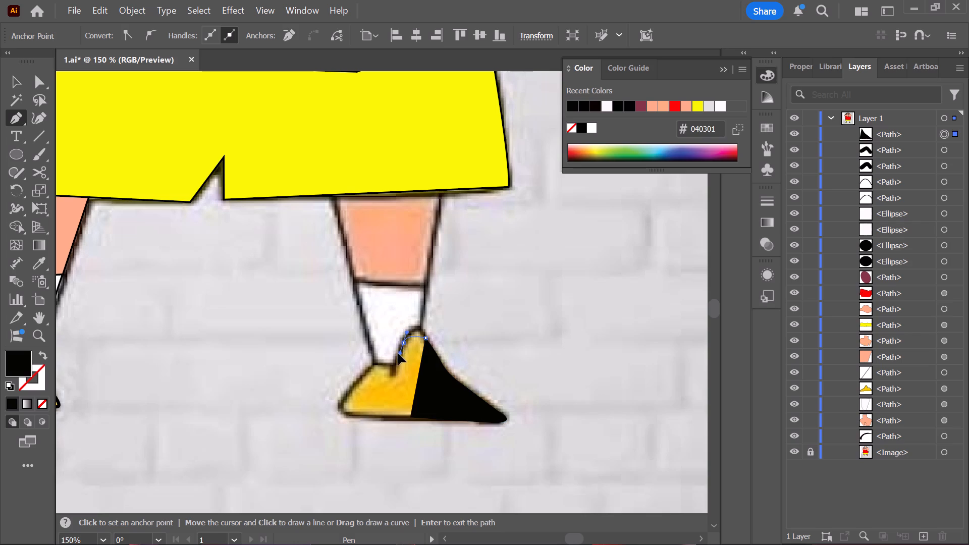
{"action": "left_click_drag", "start_coordinate": [398, 353], "coordinate": [389, 371]}
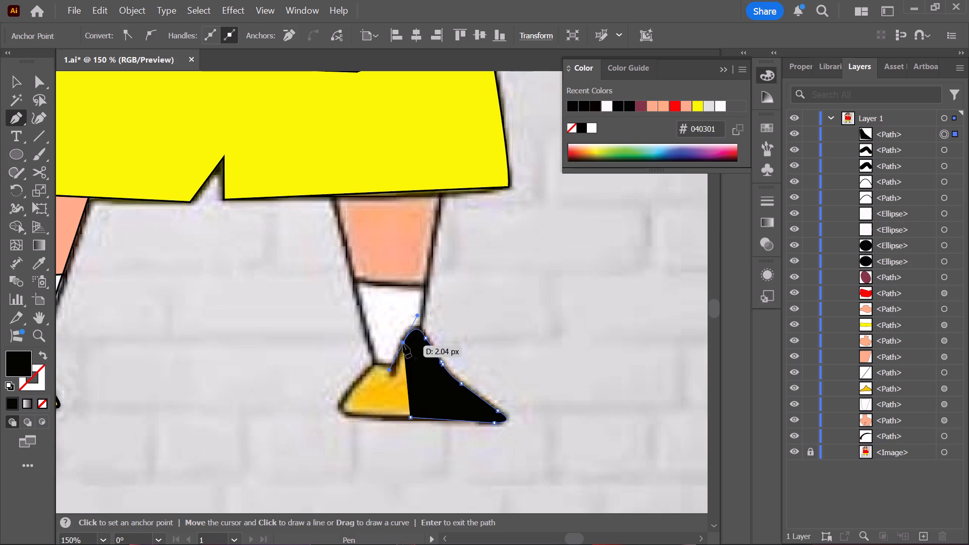
{"action": "left_click", "coordinate": [405, 344]}
{"action": "left_click_drag", "start_coordinate": [394, 373], "coordinate": [394, 376]}
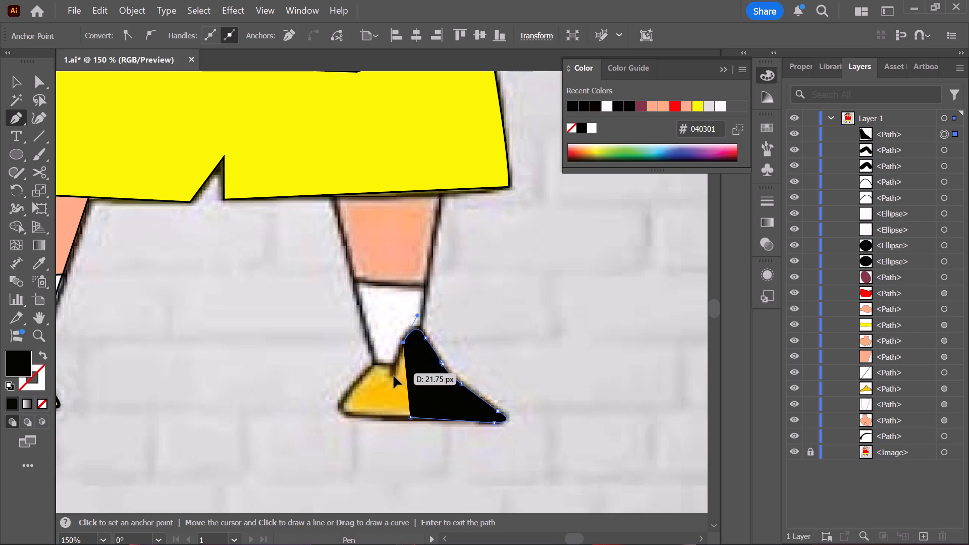
{"action": "left_click_drag", "start_coordinate": [394, 376], "coordinate": [396, 385]}
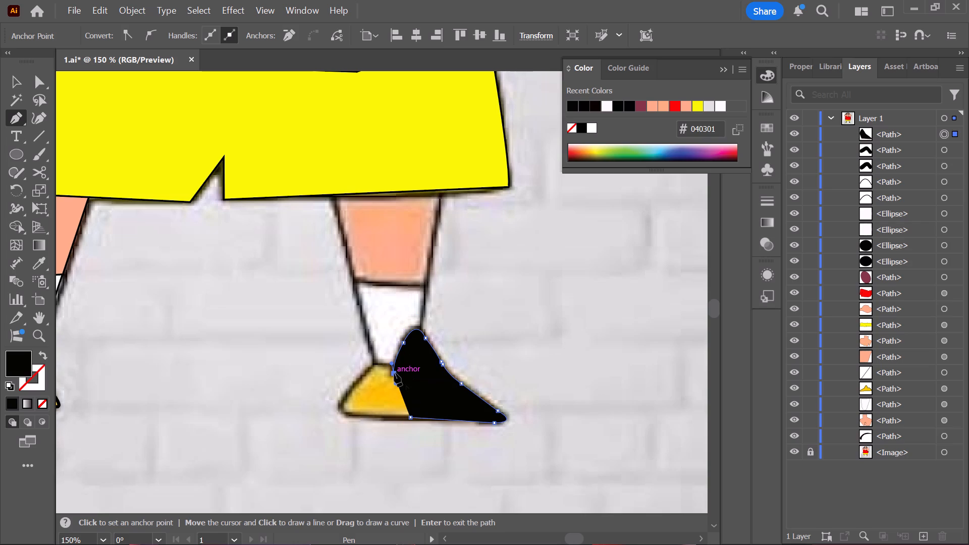
{"action": "left_click", "coordinate": [394, 373]}
Trace the right shoe's heel from the notch over its top and around its rounded back, and close the path on the sole.
{"action": "left_click_drag", "start_coordinate": [377, 365], "coordinate": [366, 367]}
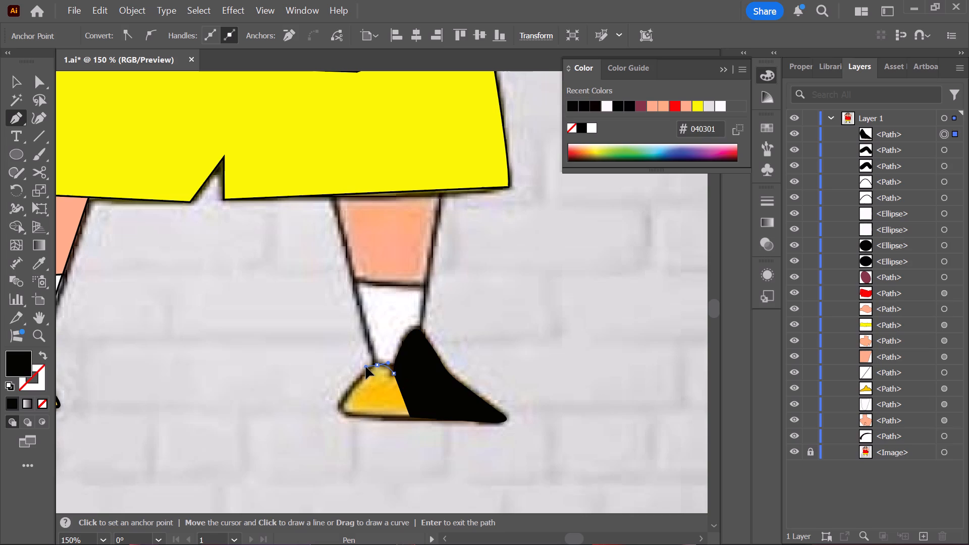
{"action": "left_click_drag", "start_coordinate": [366, 367], "coordinate": [359, 367]}
{"action": "left_click", "coordinate": [375, 365]}
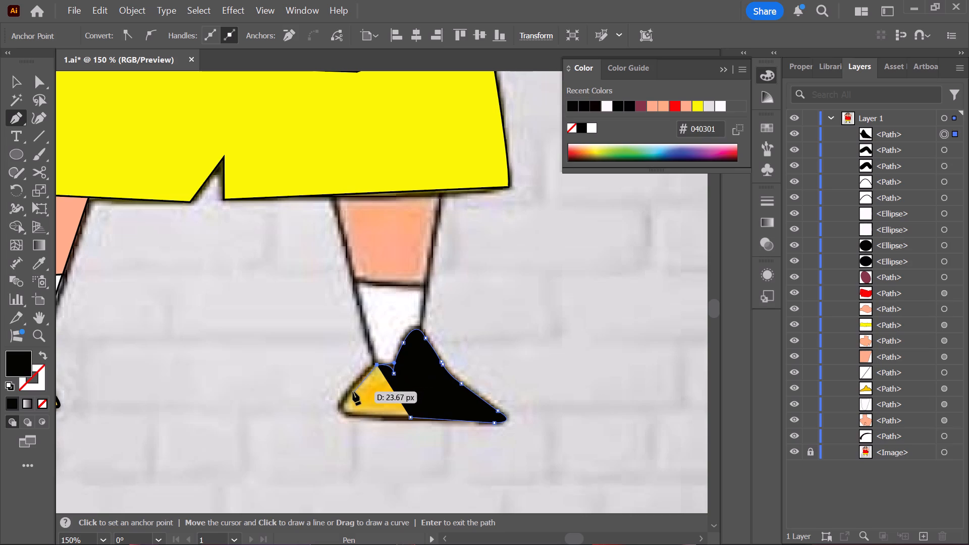
{"action": "left_click", "coordinate": [345, 396]}
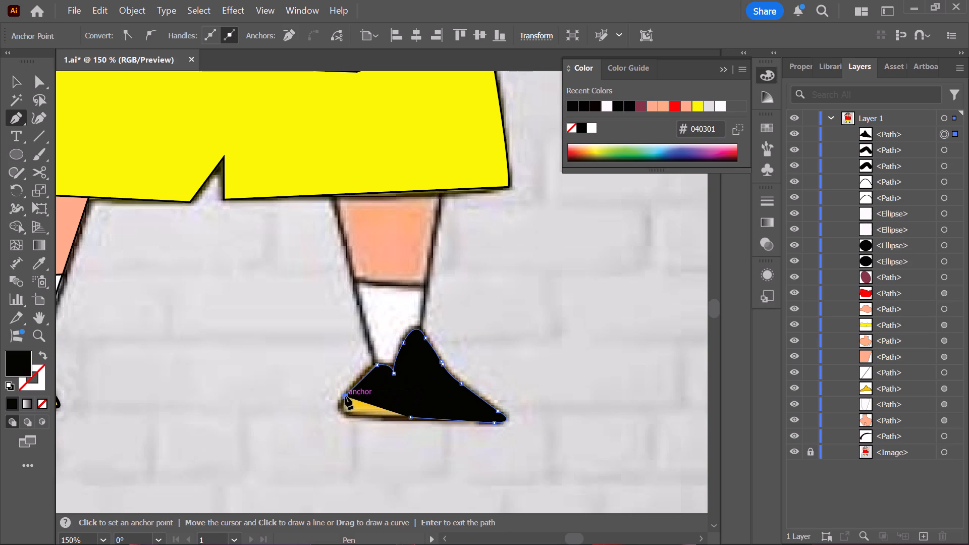
{"action": "left_click", "coordinate": [346, 396]}
{"action": "left_click_drag", "start_coordinate": [356, 415], "coordinate": [387, 421]}
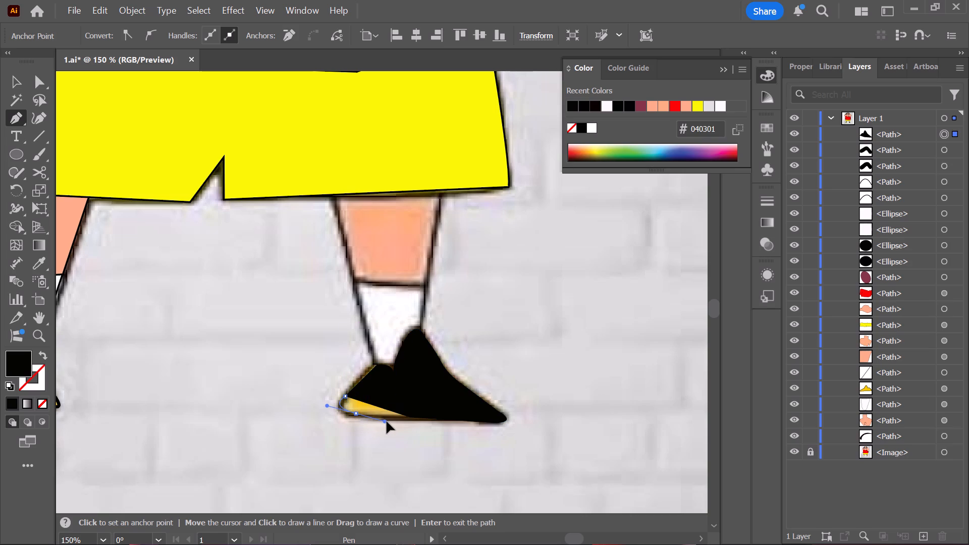
{"action": "left_click_drag", "start_coordinate": [387, 421], "coordinate": [375, 415]}
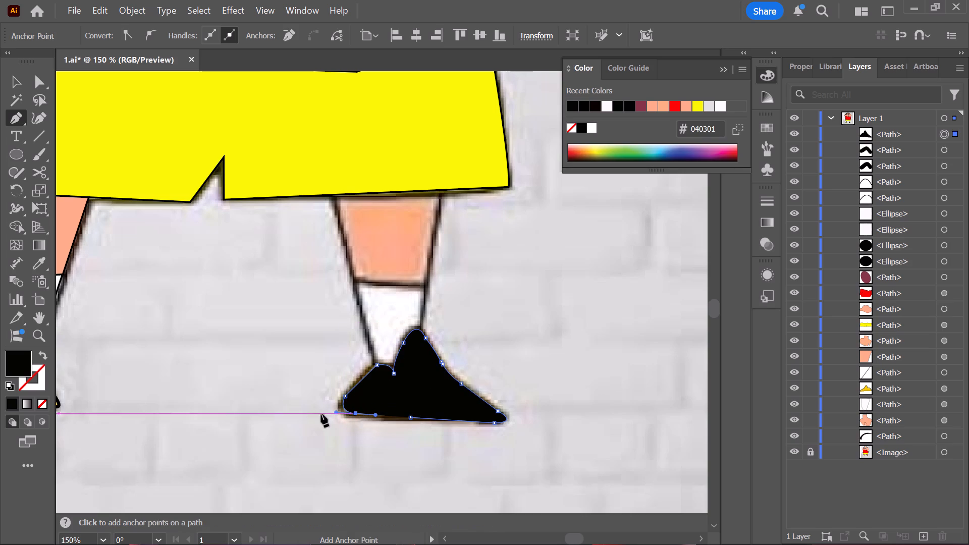
{"action": "left_click", "coordinate": [355, 412]}
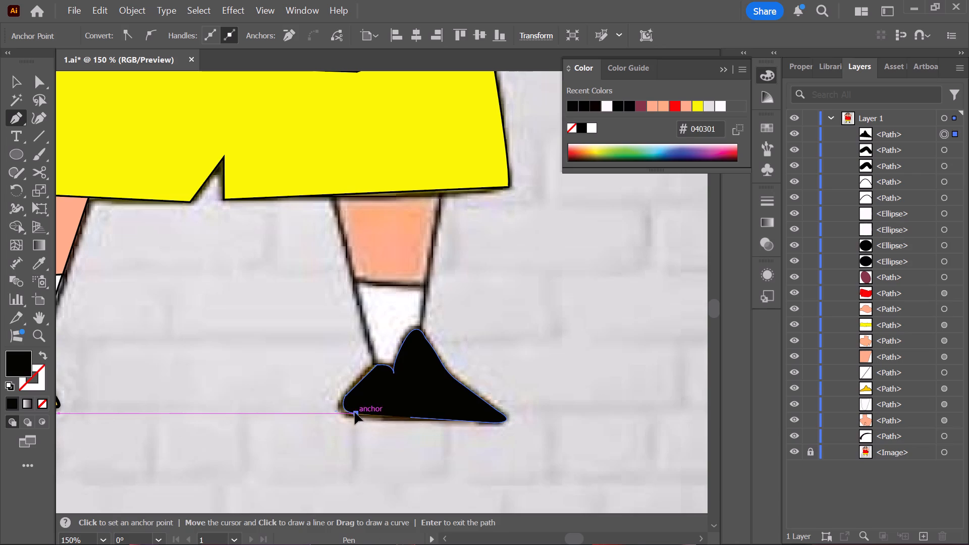
{"action": "left_click", "coordinate": [410, 419]}
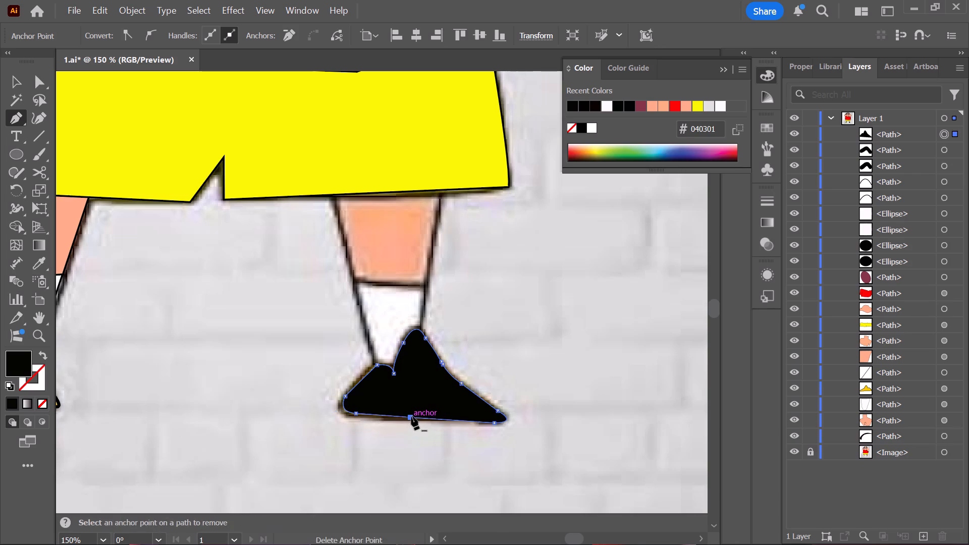
Clear the right shoe's black fill and refill it with the yellow #fec202 sampled from the reference shoe.
{"action": "left_click", "coordinate": [43, 402]}
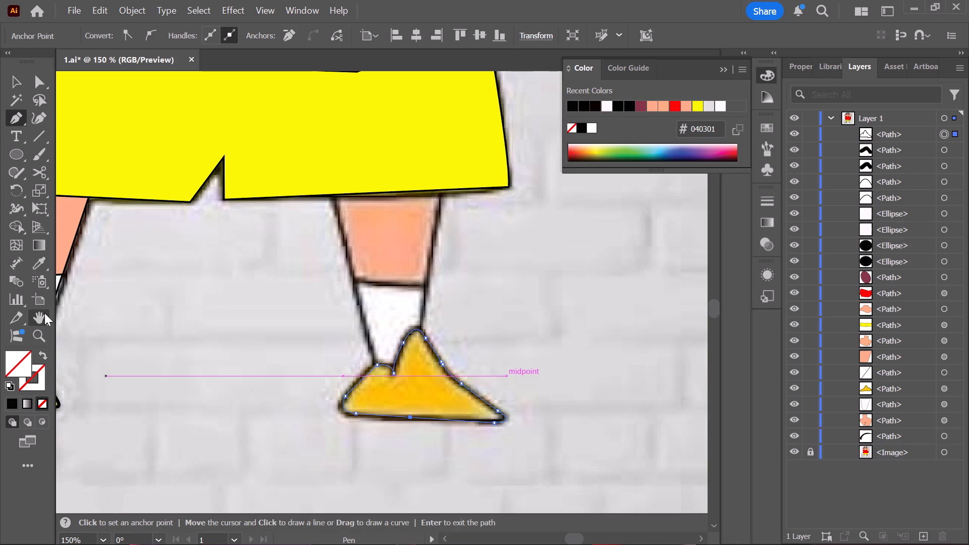
{"action": "left_click", "coordinate": [35, 269]}
{"action": "left_click", "coordinate": [400, 401]}
{"action": "scroll", "coordinate": [435, 410], "scroll_direction": "up", "scroll_amount": 2}
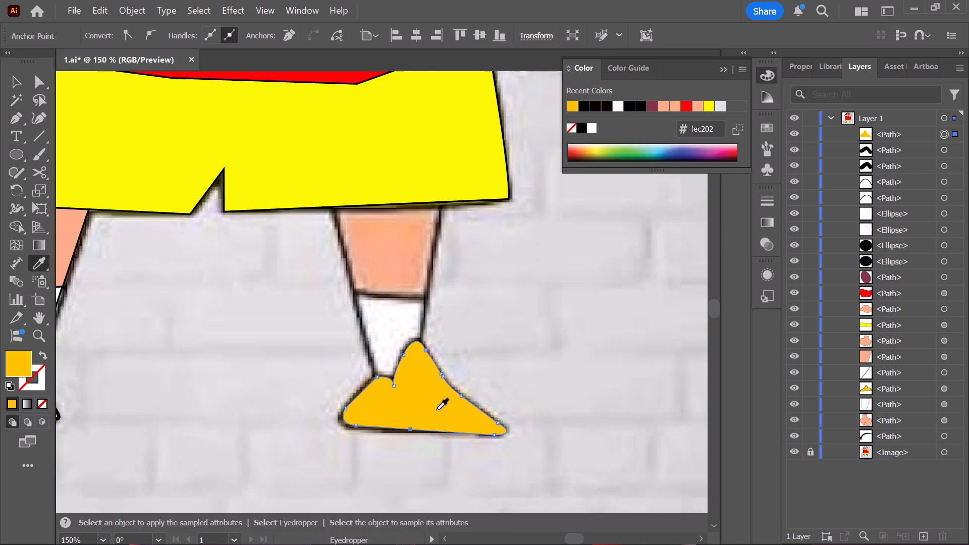
{"action": "key", "text": "v"}
{"action": "left_click", "coordinate": [621, 352]}
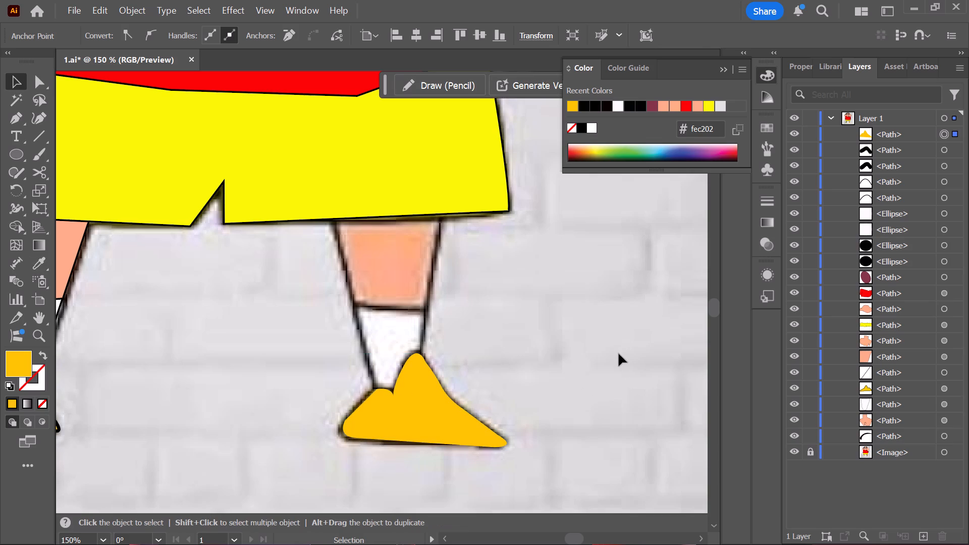
Give the yellow right shoe a 1 pt black outline.
{"action": "left_click", "coordinate": [421, 416]}
{"action": "left_click", "coordinate": [798, 69]}
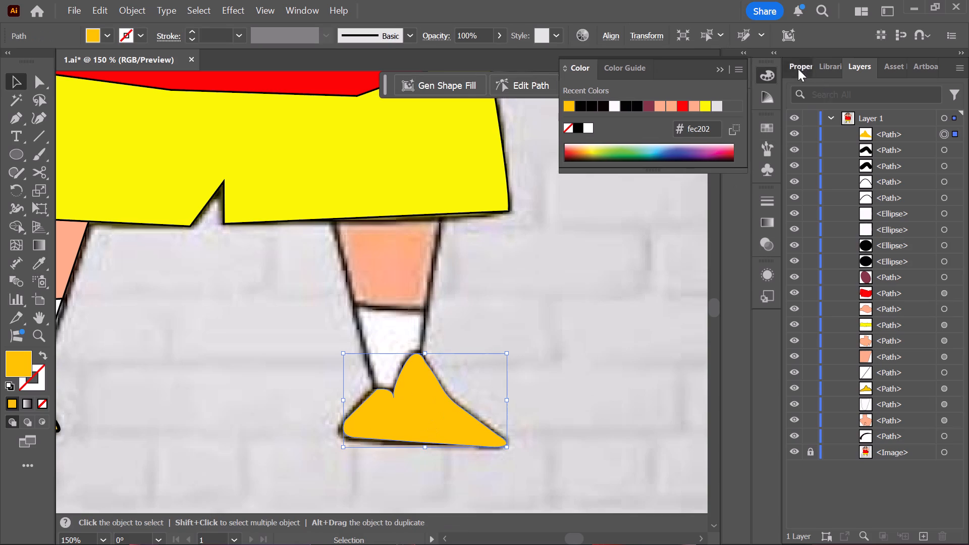
{"action": "left_click", "coordinate": [852, 250]}
{"action": "left_click", "coordinate": [852, 250]}
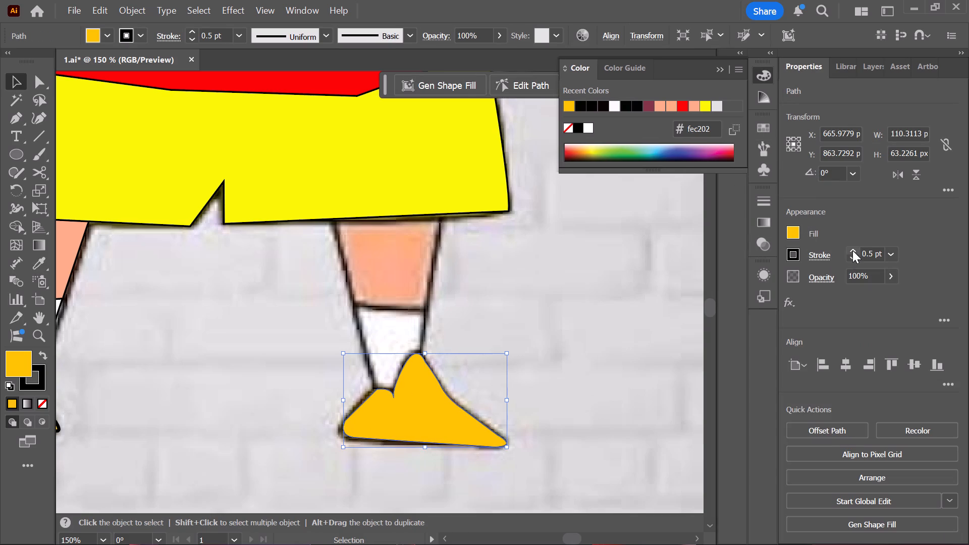
{"action": "left_click", "coordinate": [852, 250]}
{"action": "left_click", "coordinate": [848, 251]}
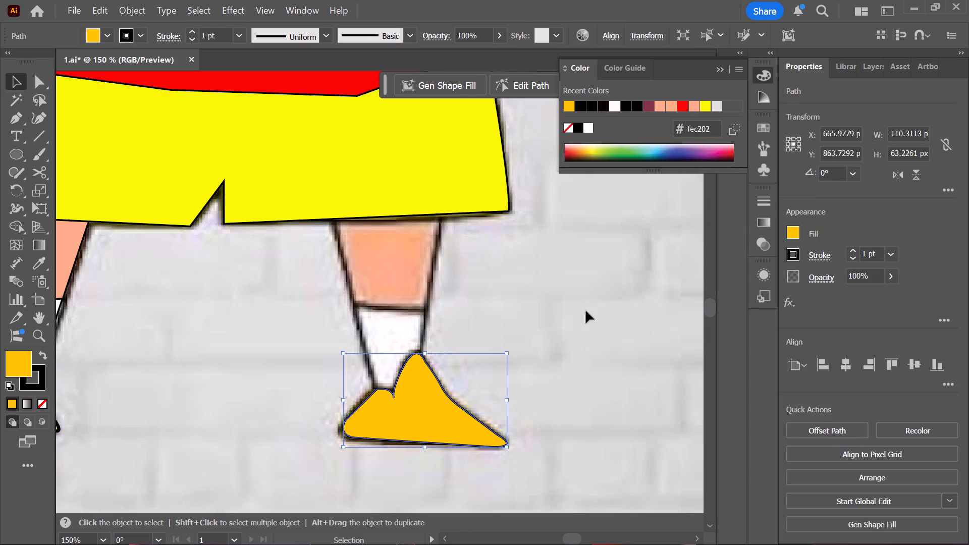
{"action": "left_click", "coordinate": [503, 332]}
Trace the right sock with the Pen as a closed shape, from its top edge down to overlap the shoe.
{"action": "scroll", "coordinate": [410, 335], "scroll_direction": "up", "scroll_amount": 1}
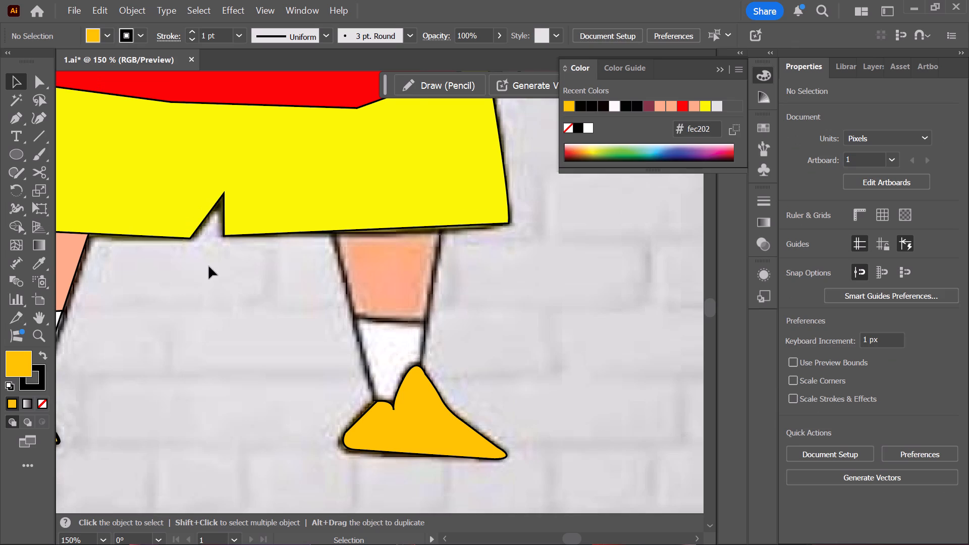
{"action": "scroll", "coordinate": [207, 265], "scroll_direction": "up", "scroll_amount": 1}
{"action": "scroll", "coordinate": [503, 422], "scroll_direction": "down", "scroll_amount": 2}
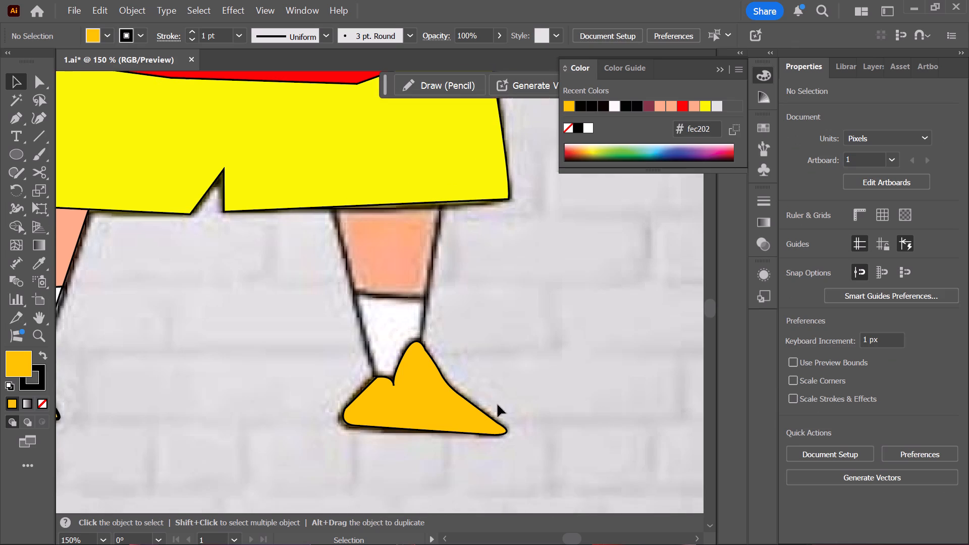
{"action": "scroll", "coordinate": [498, 405], "scroll_direction": "down", "scroll_amount": 4}
{"action": "key", "text": "space"}
{"action": "left_click_drag", "start_coordinate": [296, 416], "coordinate": [496, 430]}
{"action": "left_click_drag", "start_coordinate": [466, 419], "coordinate": [352, 412]}
{"action": "key", "text": "space"}
{"action": "key", "text": "space"}
{"action": "left_click_drag", "start_coordinate": [437, 423], "coordinate": [296, 412]}
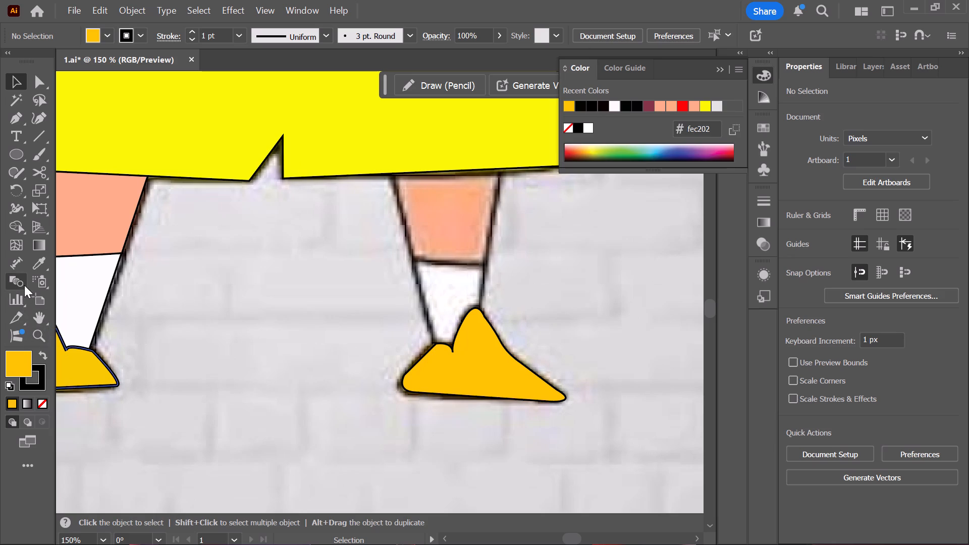
{"action": "left_click_drag", "start_coordinate": [250, 417], "coordinate": [471, 412]}
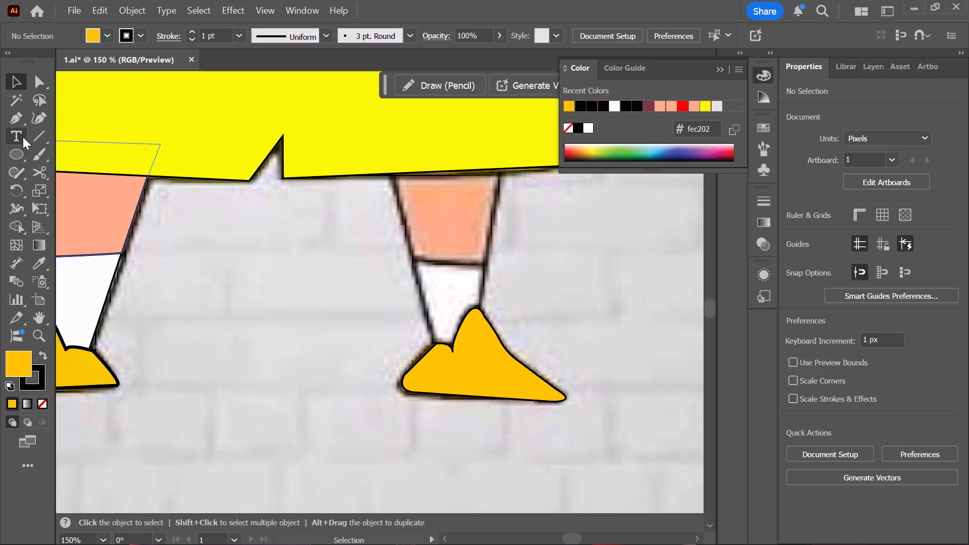
{"action": "left_click", "coordinate": [21, 117]}
{"action": "left_click", "coordinate": [441, 351]}
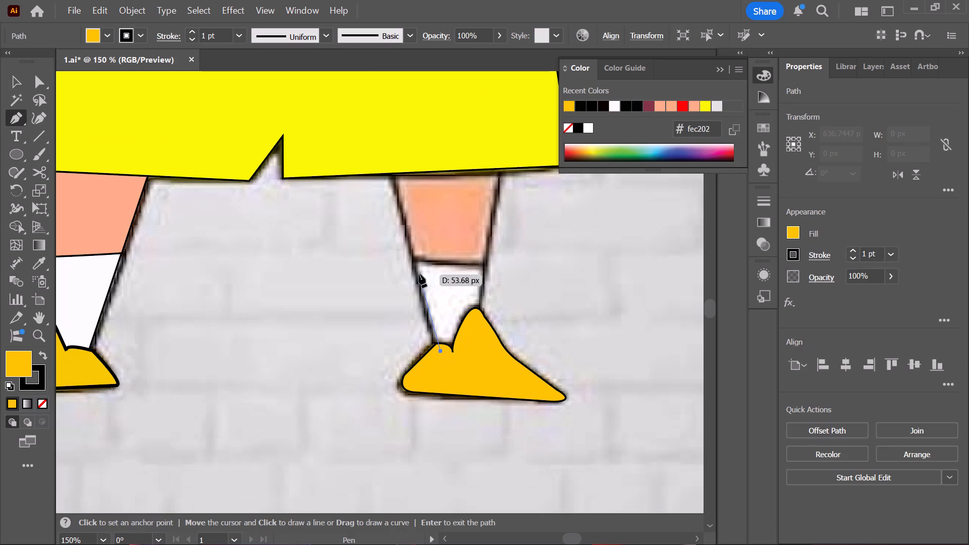
{"action": "left_click", "coordinate": [413, 260]}
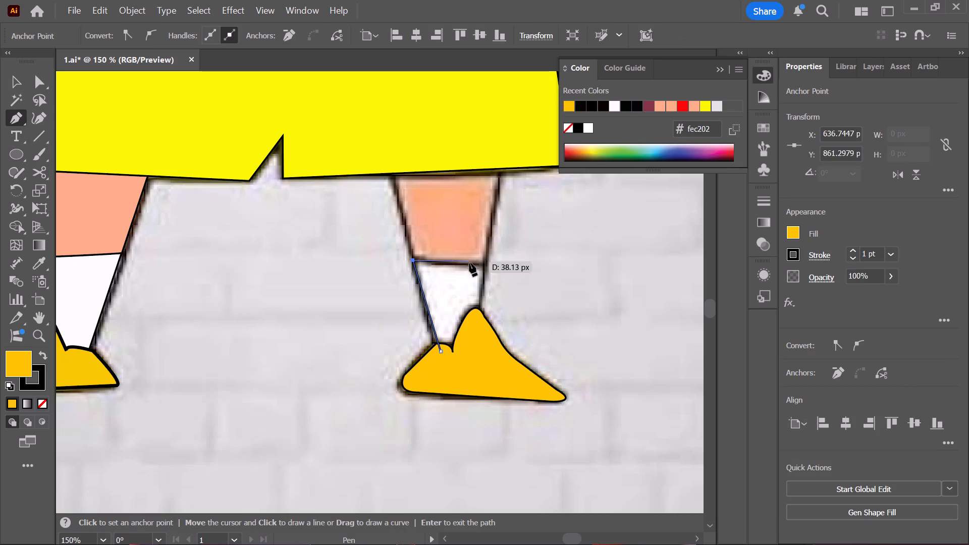
{"action": "left_click_drag", "start_coordinate": [483, 263], "coordinate": [491, 258]}
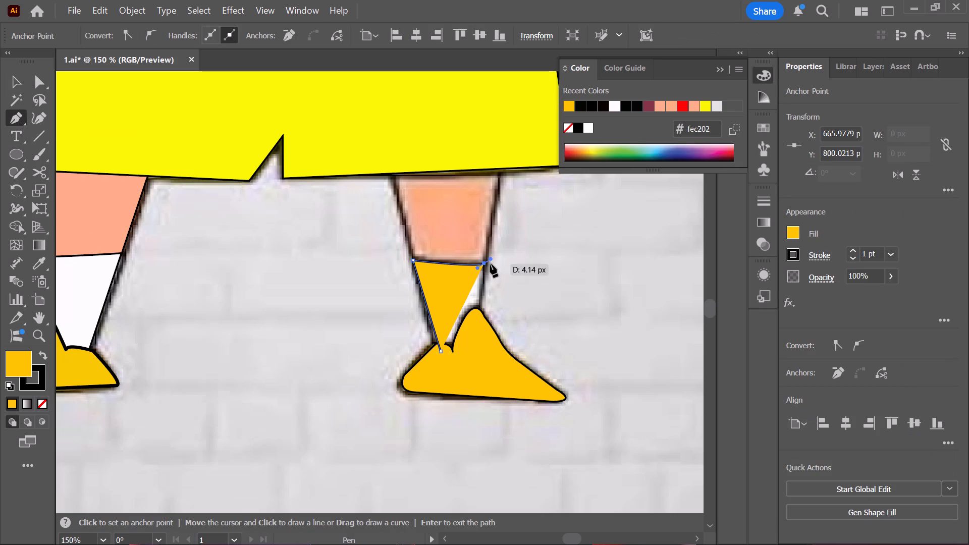
{"action": "left_click", "coordinate": [484, 264]}
{"action": "left_click", "coordinate": [483, 354]}
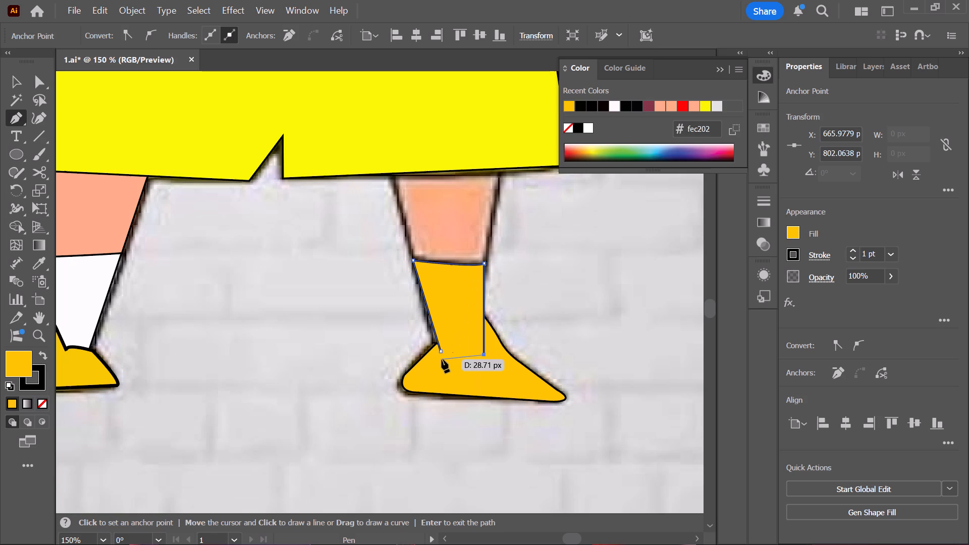
{"action": "left_click", "coordinate": [458, 367]}
{"action": "left_click", "coordinate": [440, 352]}
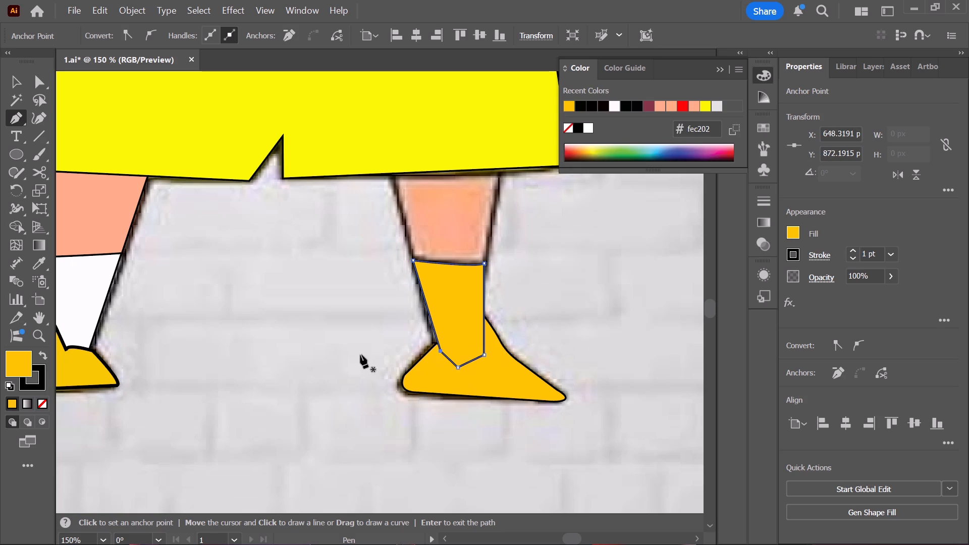
Replace the right sock shape's yellow fill with the off-white #f8f9f3 sampled from the reference sock.
{"action": "left_click", "coordinate": [42, 398]}
{"action": "left_click", "coordinate": [39, 268]}
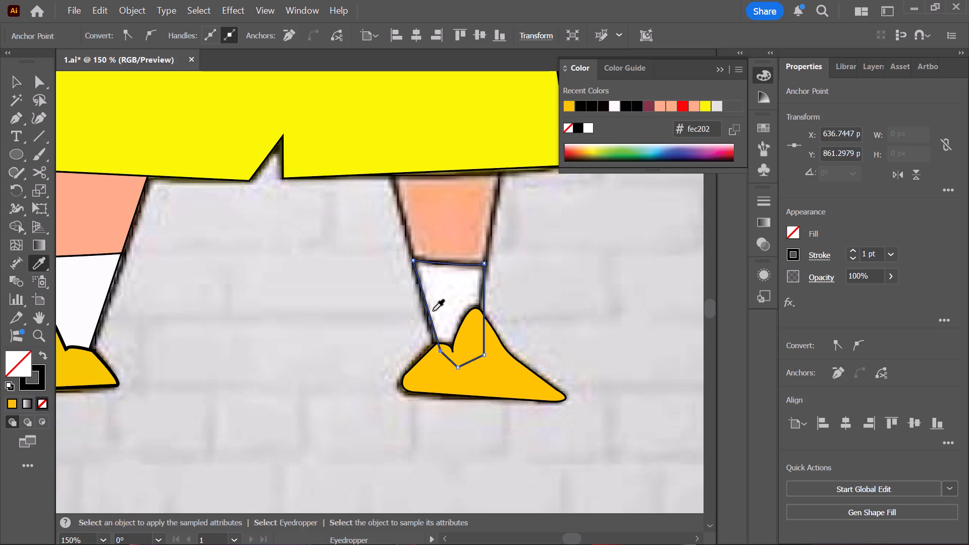
{"action": "left_click", "coordinate": [433, 314]}
{"action": "scroll", "coordinate": [203, 299], "scroll_direction": "up", "scroll_amount": 1}
{"action": "scroll", "coordinate": [519, 237], "scroll_direction": "up", "scroll_amount": 2}
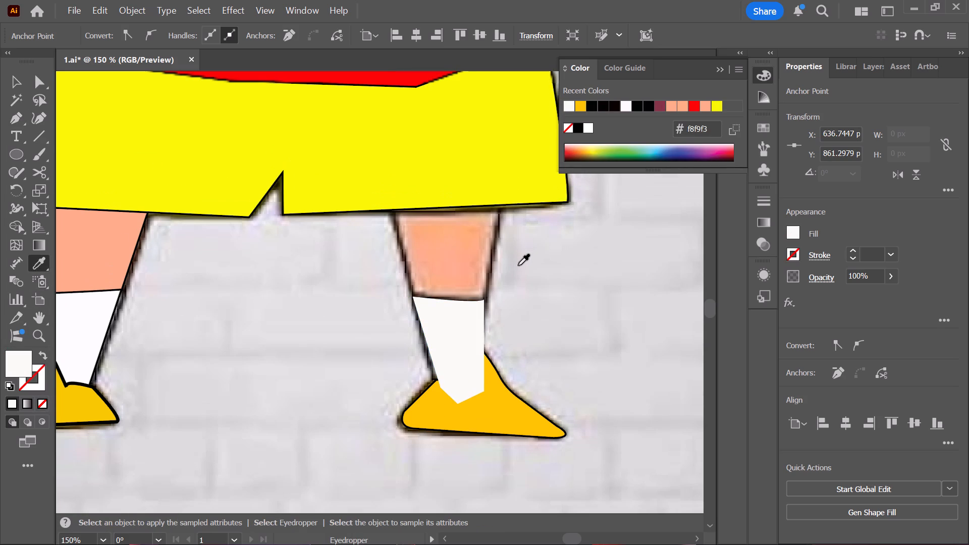
{"action": "key", "text": "v"}
{"action": "left_click", "coordinate": [550, 270]}
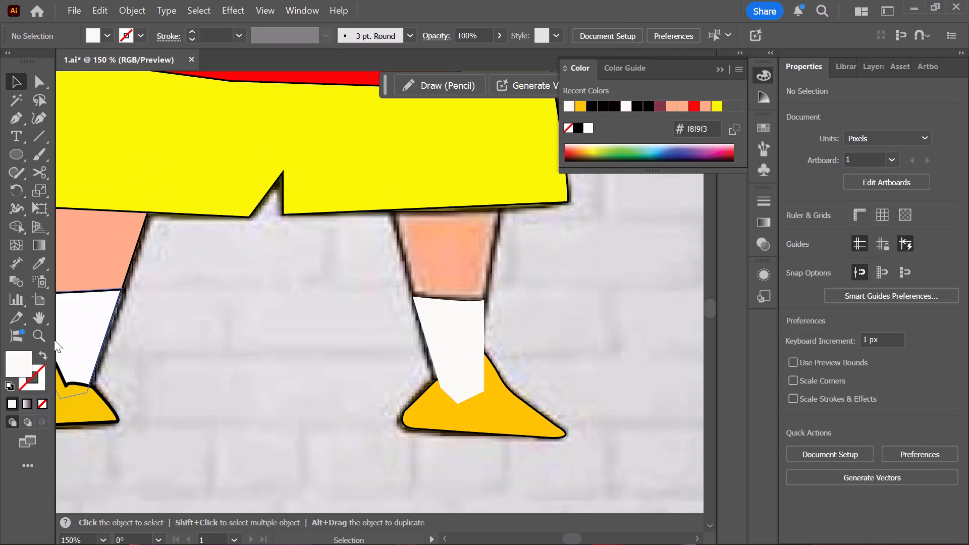
Trace the right lower leg as a closed Pen shape, overlapping the shorts' hem above and the sock below.
{"action": "left_click", "coordinate": [16, 122]}
{"action": "left_click", "coordinate": [413, 295]}
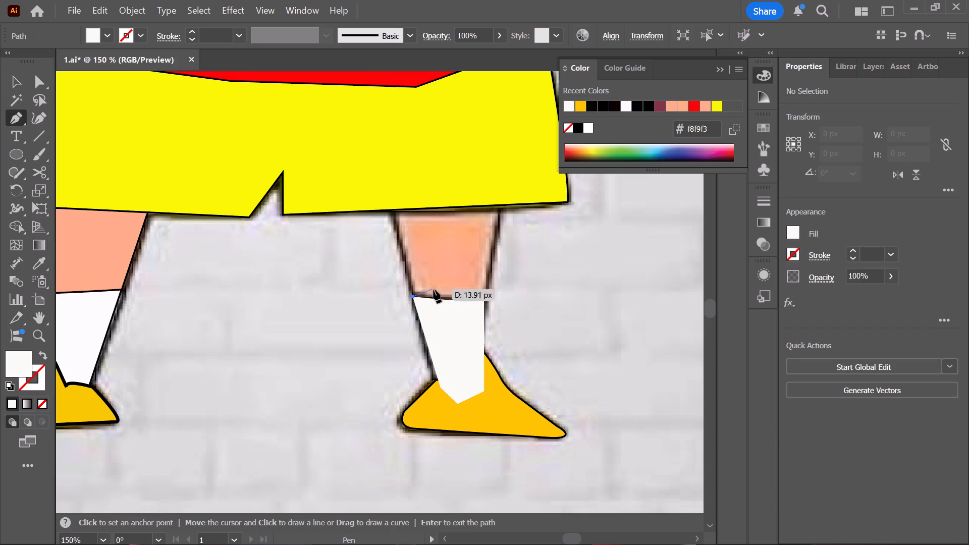
{"action": "left_click", "coordinate": [389, 182]}
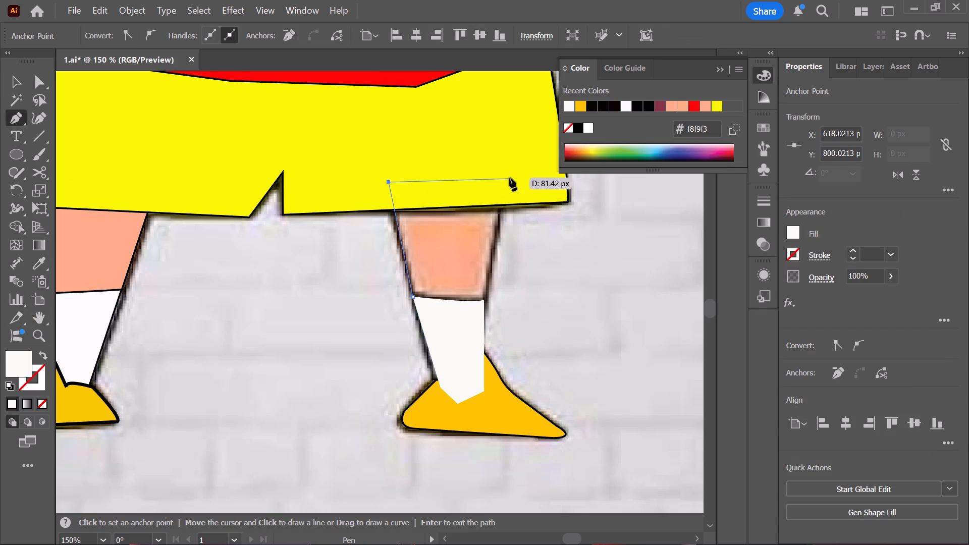
{"action": "left_click", "coordinate": [503, 184]}
{"action": "left_click", "coordinate": [485, 299]}
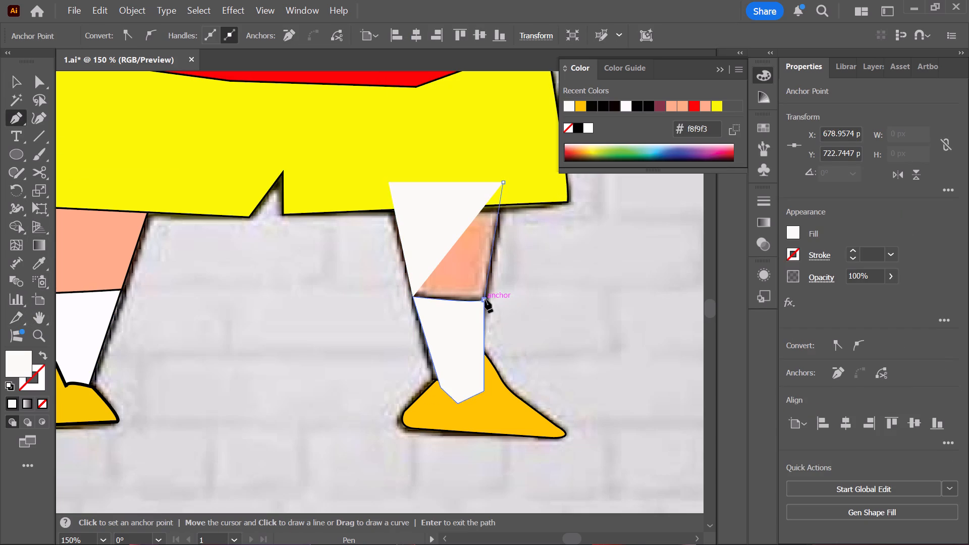
{"action": "scroll", "coordinate": [476, 323], "scroll_direction": "up", "scroll_amount": 1}
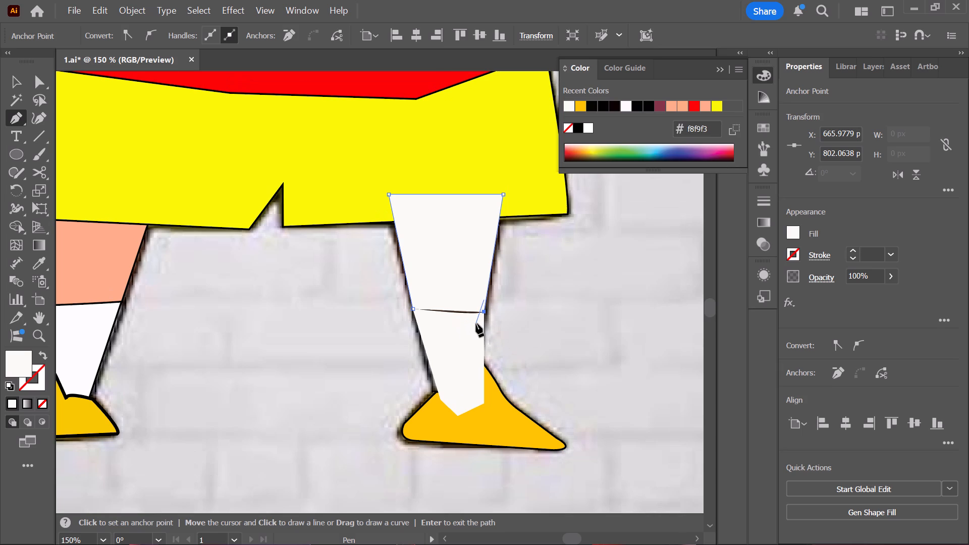
{"action": "left_click", "coordinate": [475, 333]}
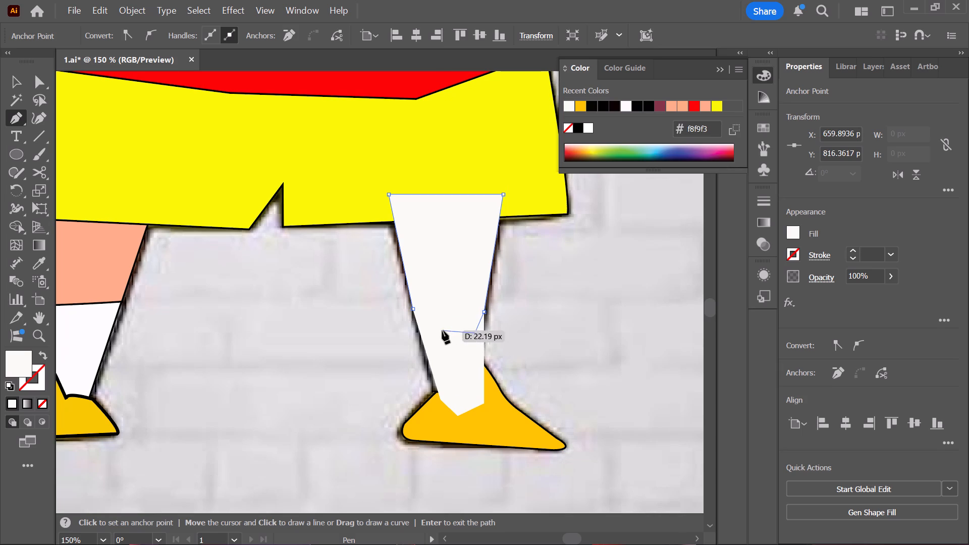
{"action": "left_click", "coordinate": [437, 335]}
{"action": "left_click", "coordinate": [412, 309]}
Replace the right leg shape's white fill with the skin colour #ffad87 sampled from the reference leg.
{"action": "scroll", "coordinate": [454, 331], "scroll_direction": "up", "scroll_amount": 2}
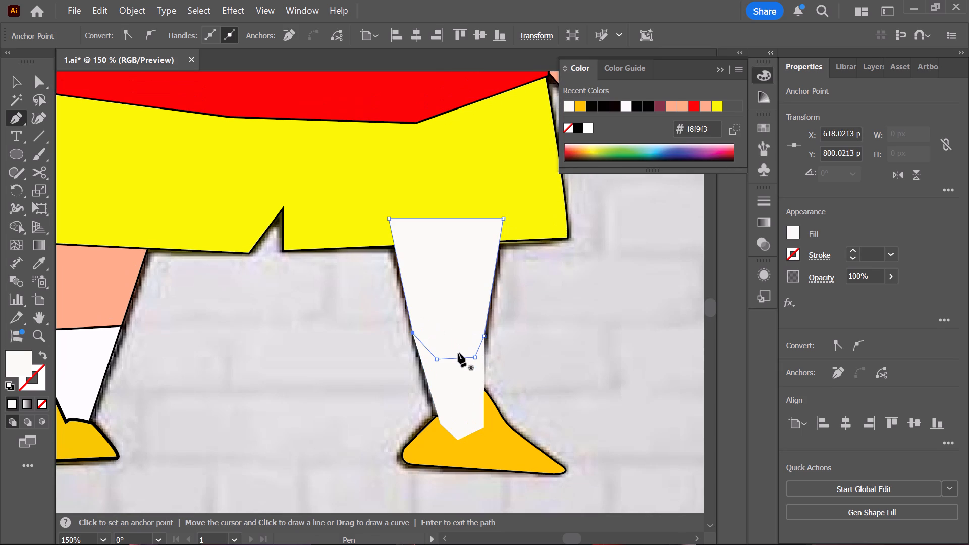
{"action": "scroll", "coordinate": [458, 353], "scroll_direction": "up", "scroll_amount": 1}
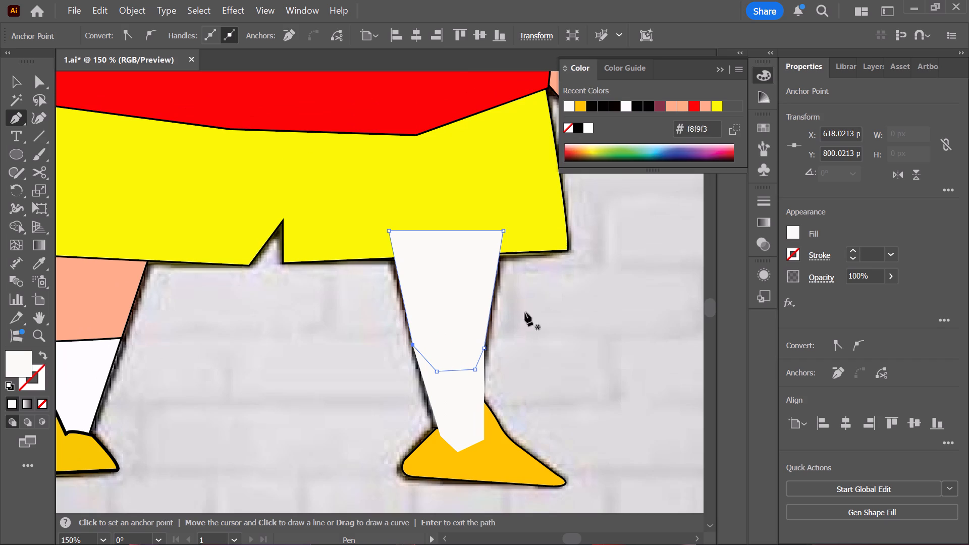
{"action": "left_click", "coordinate": [38, 405]}
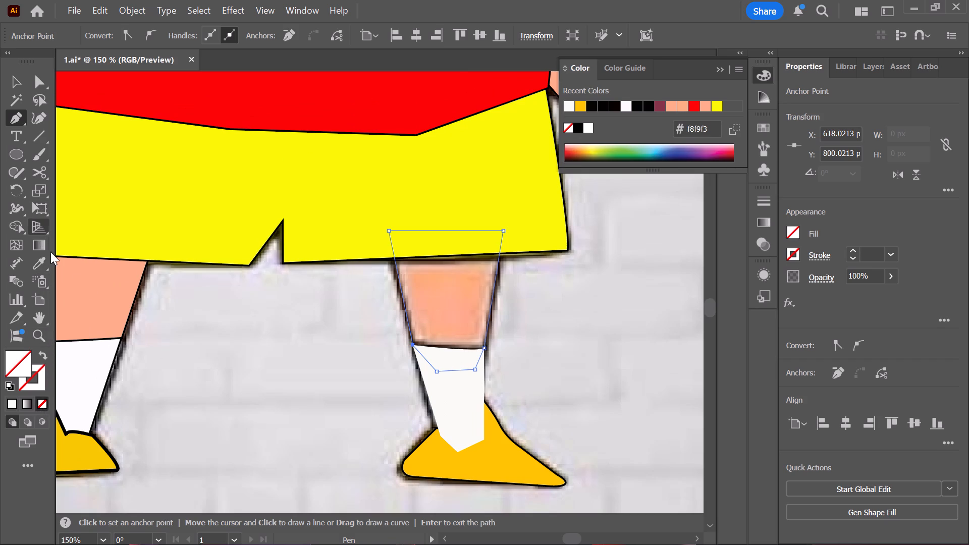
{"action": "left_click", "coordinate": [45, 267]}
{"action": "left_click", "coordinate": [437, 303]}
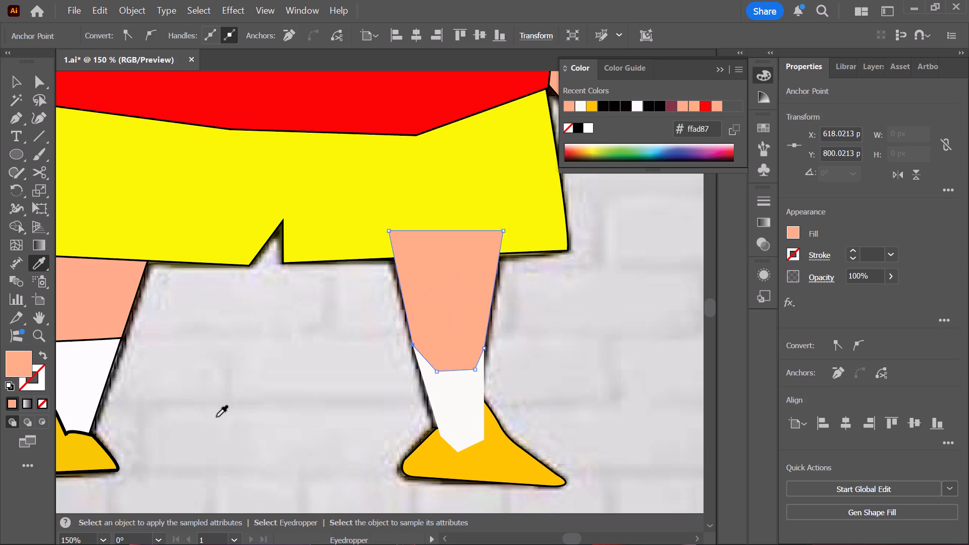
Send the skin-coloured right leg shape to the back of the stacking order.
{"action": "scroll", "coordinate": [221, 426], "scroll_direction": "up", "scroll_amount": 1}
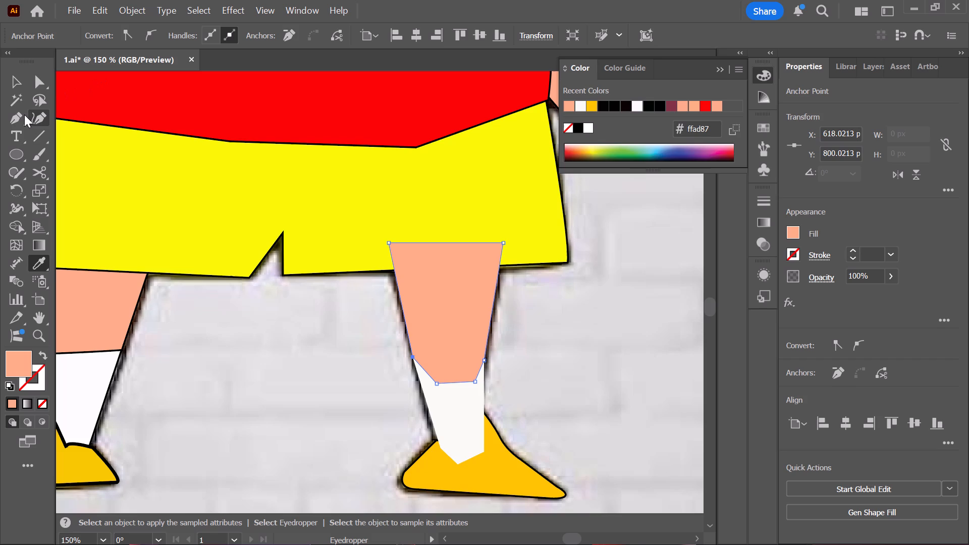
{"action": "left_click", "coordinate": [20, 94]}
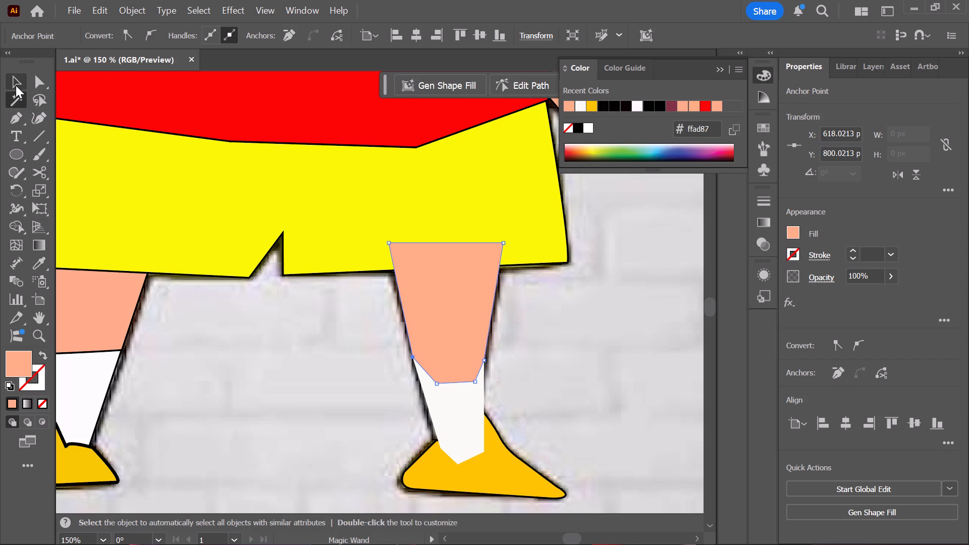
{"action": "left_click", "coordinate": [16, 85]}
{"action": "left_click", "coordinate": [393, 313]}
{"action": "left_click", "coordinate": [428, 315]}
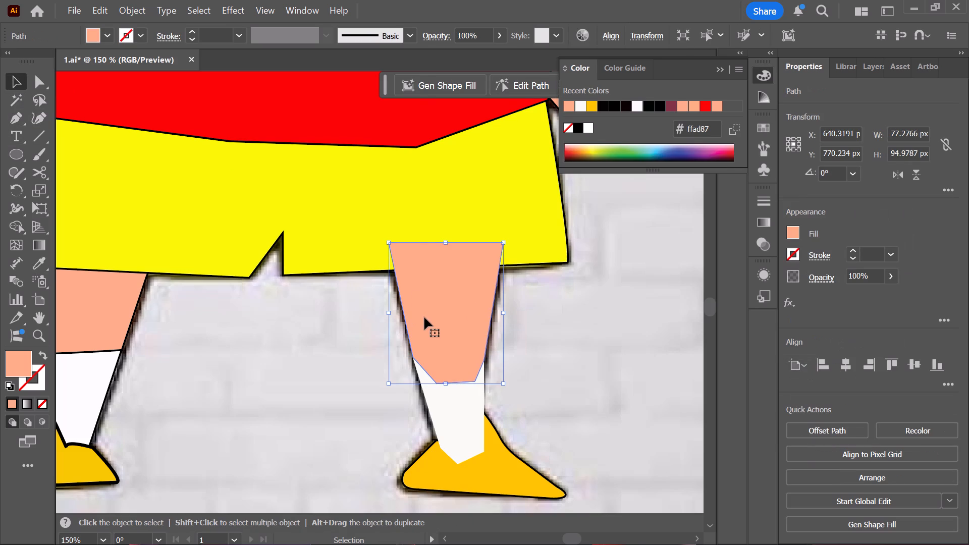
{"action": "key", "text": "ctrl+shift+bracketright"}
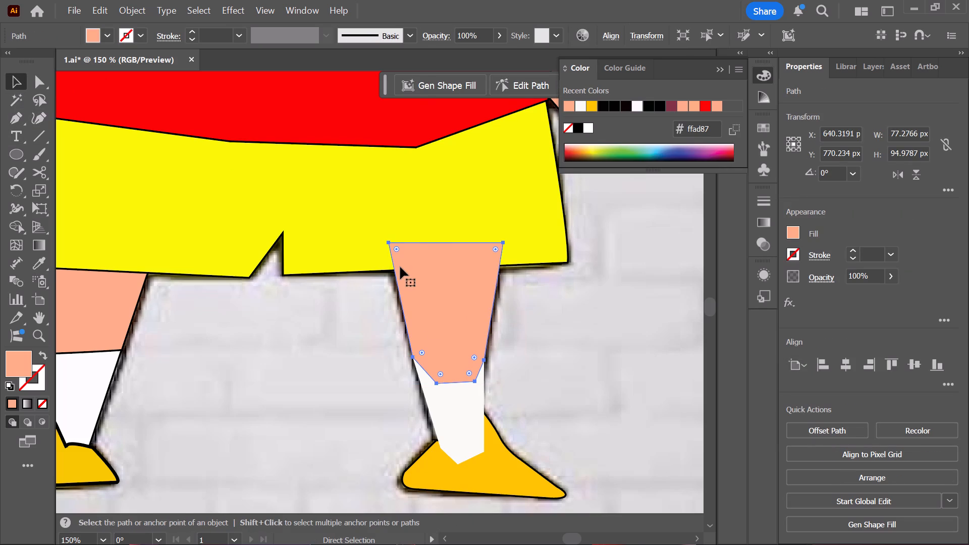
{"action": "key", "text": "ctrl+shift+bracketleft"}
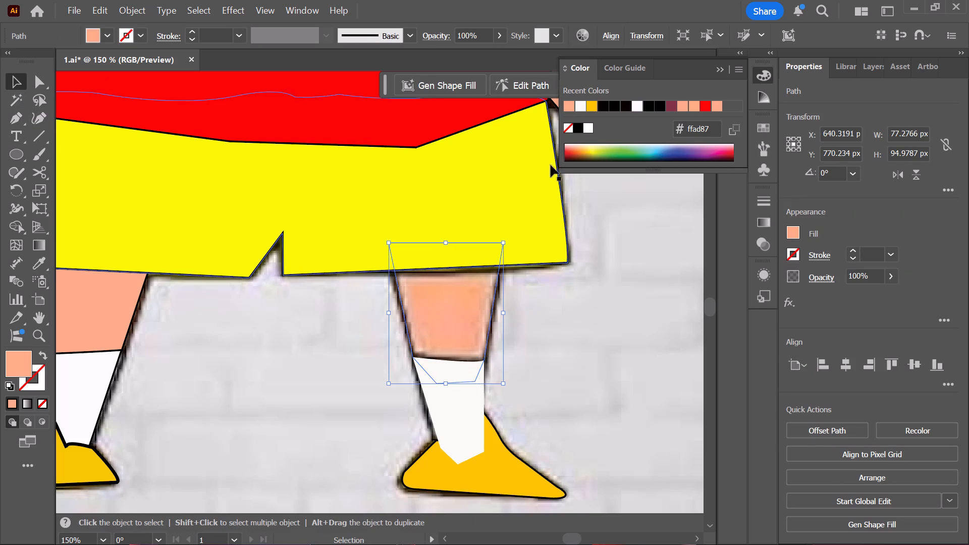
Send the white right sock shape to the back of the stacking order.
{"action": "left_click", "coordinate": [454, 392]}
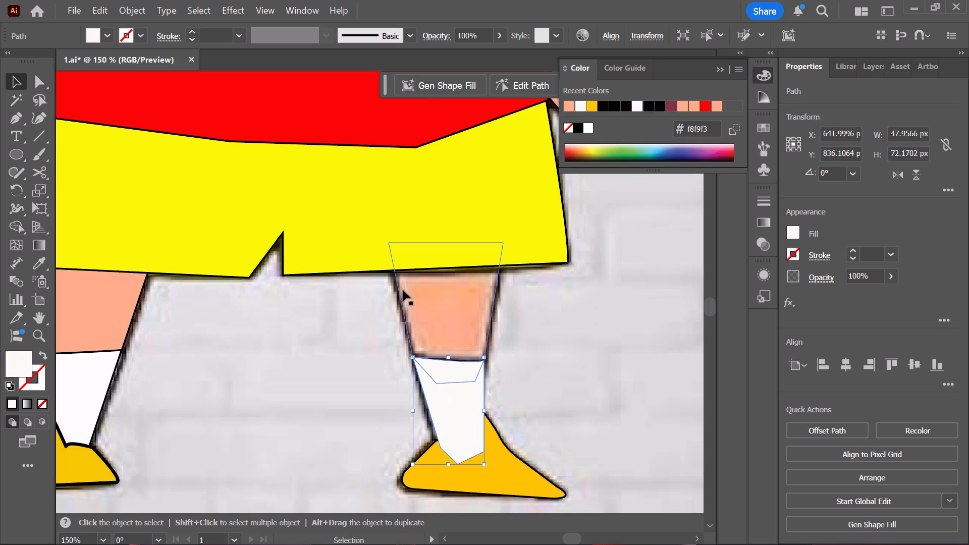
{"action": "key", "text": "ctrl+shift+bracketleft"}
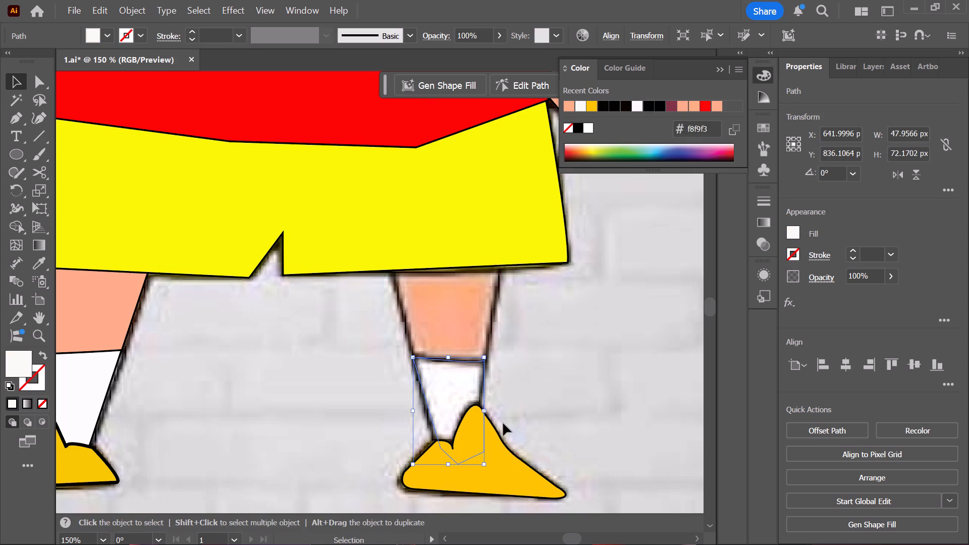
Send the orange-yellow right shoe shape to the back of the stacking order.
{"action": "left_click", "coordinate": [518, 469]}
{"action": "key", "text": "ctrl+shift+bracketleft"}
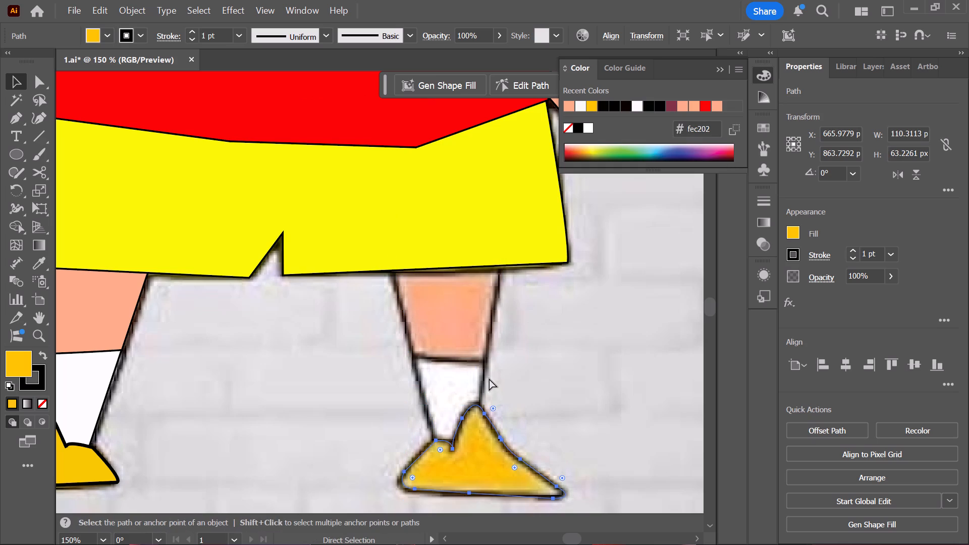
Reorder the right leg parts in the layer stack: shoe directly beneath the reference image, sock below it, skin-coloured leg at the bottom.
{"action": "left_click", "coordinate": [468, 312]}
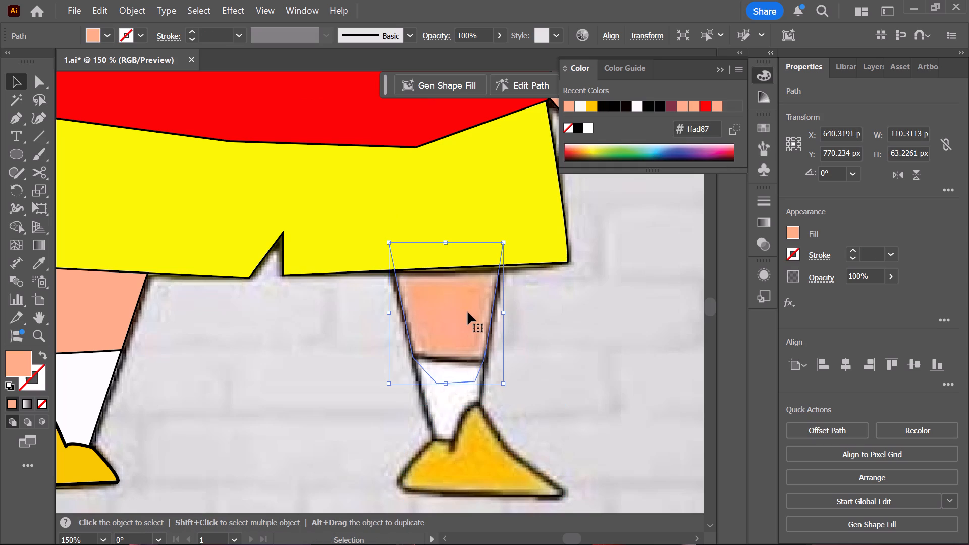
{"action": "left_click", "coordinate": [849, 70]}
{"action": "left_click", "coordinate": [859, 70]}
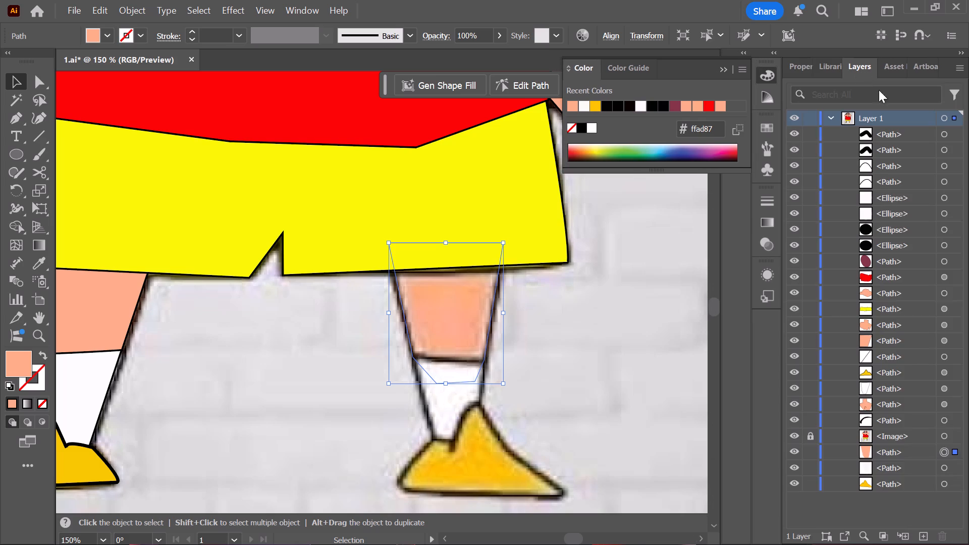
{"action": "scroll", "coordinate": [903, 423], "scroll_direction": "down", "scroll_amount": 2}
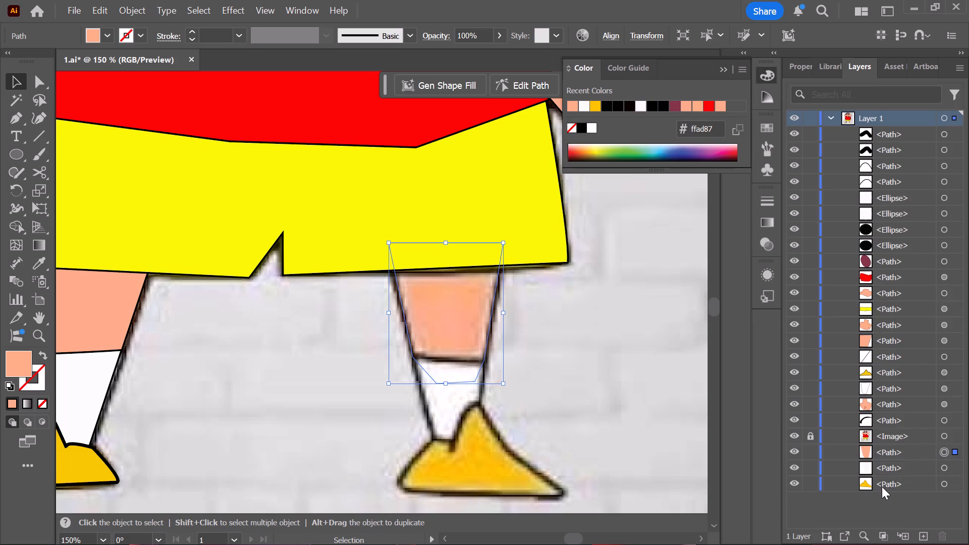
{"action": "left_click", "coordinate": [882, 486]}
{"action": "left_click_drag", "start_coordinate": [882, 486], "coordinate": [882, 447]}
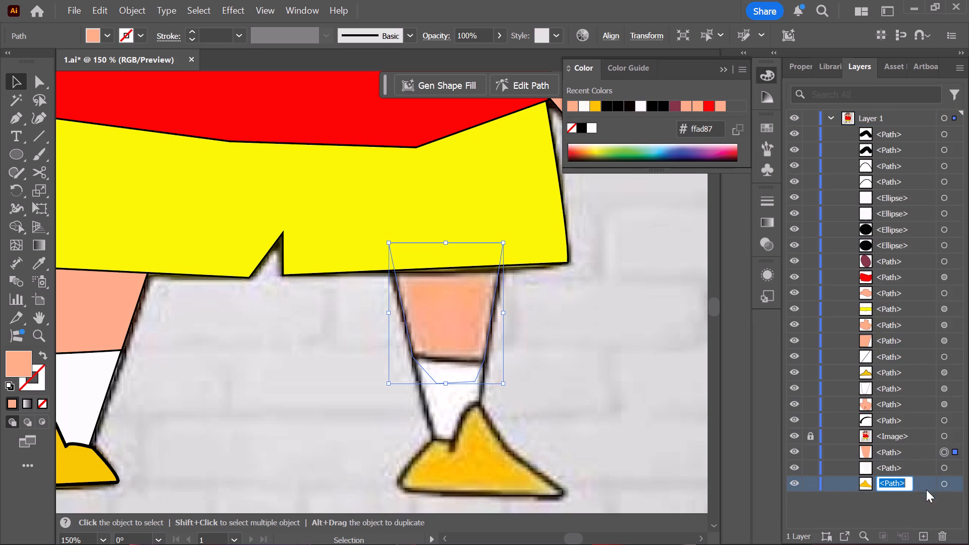
{"action": "left_click", "coordinate": [925, 519]}
{"action": "left_click_drag", "start_coordinate": [916, 486], "coordinate": [902, 445]}
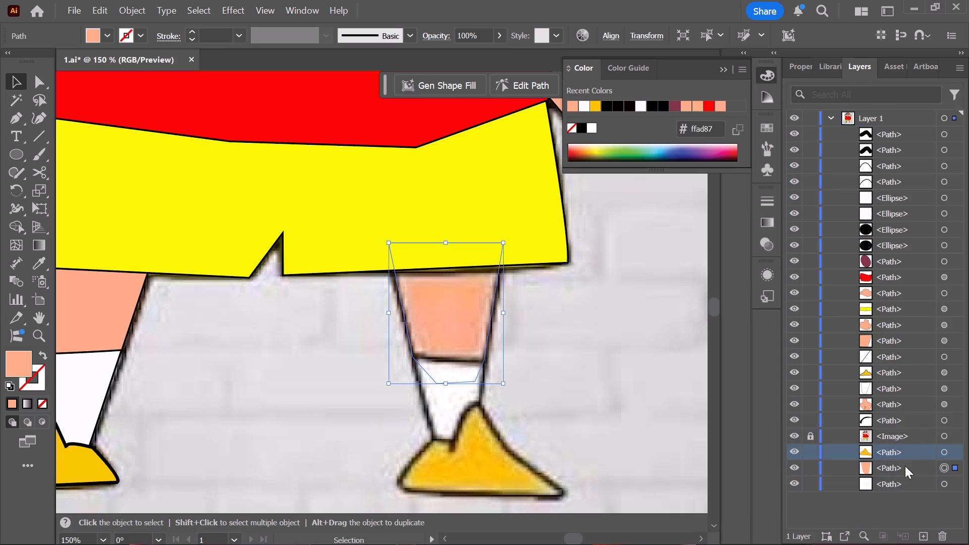
{"action": "left_click_drag", "start_coordinate": [902, 467], "coordinate": [904, 489]}
{"action": "scroll", "coordinate": [575, 421], "scroll_direction": "up", "scroll_amount": 2}
{"action": "left_click", "coordinate": [587, 364]}
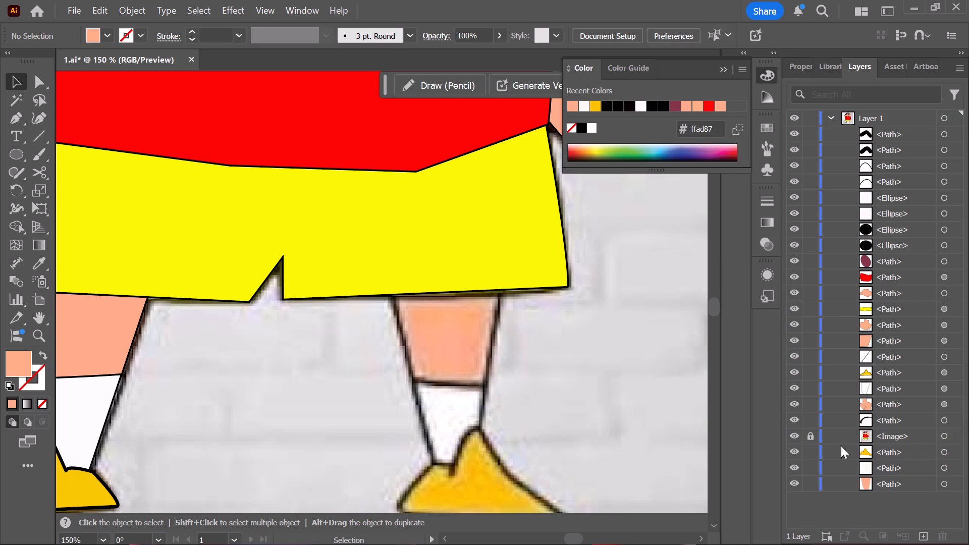
Hide the locked reference image.
{"action": "left_click", "coordinate": [798, 436]}
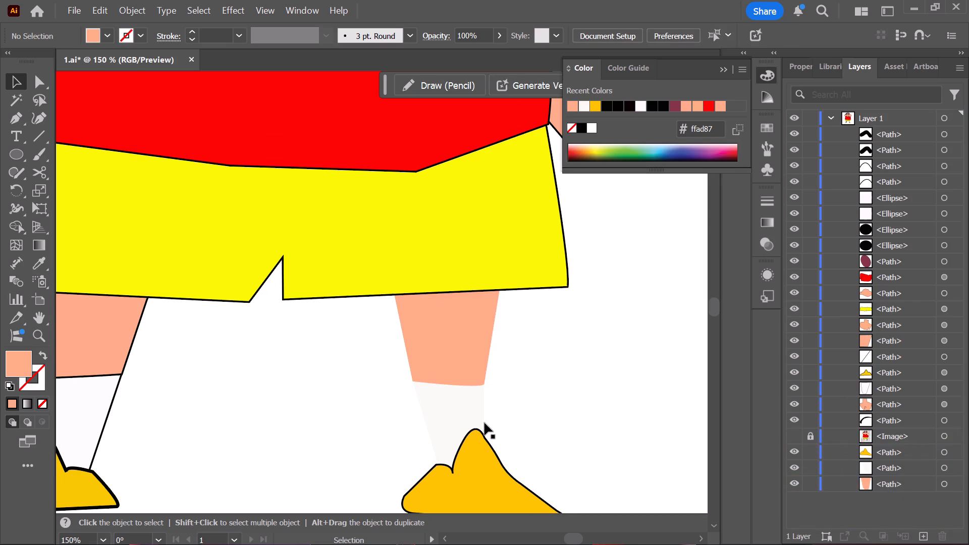
Give the white right sock shape a 1 pt black outline.
{"action": "scroll", "coordinate": [487, 423], "scroll_direction": "down", "scroll_amount": 3}
{"action": "left_click", "coordinate": [459, 384]}
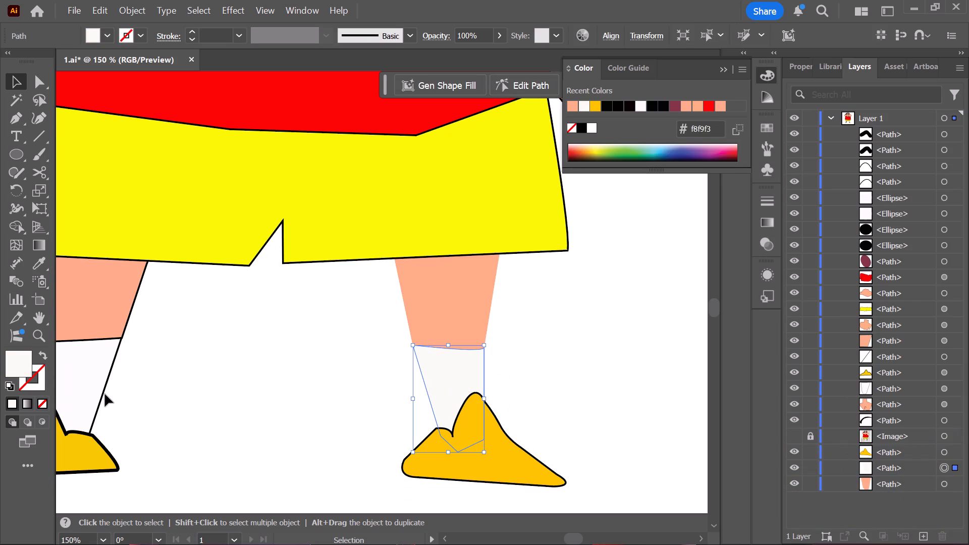
{"action": "left_click", "coordinate": [811, 74]}
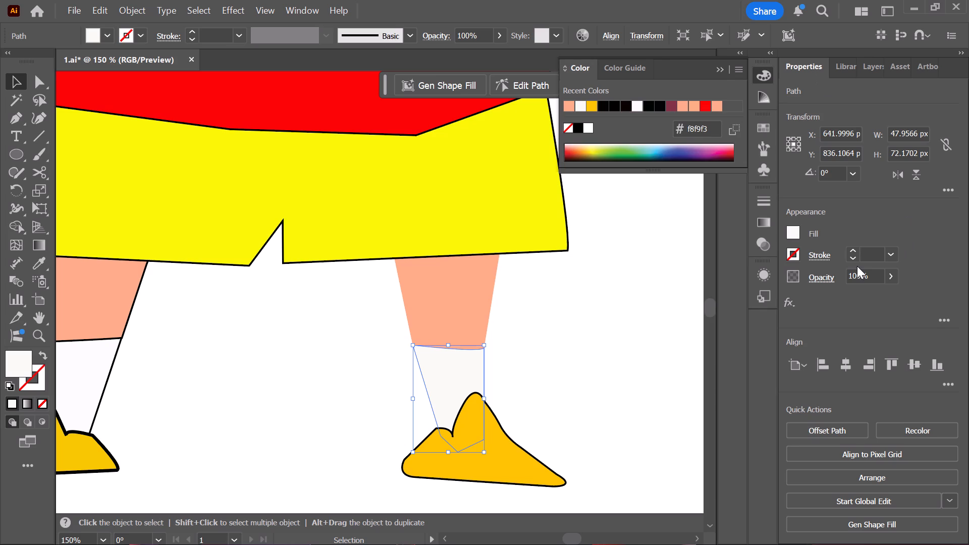
{"action": "triple_click", "coordinate": [854, 254]}
{"action": "left_click", "coordinate": [854, 254]}
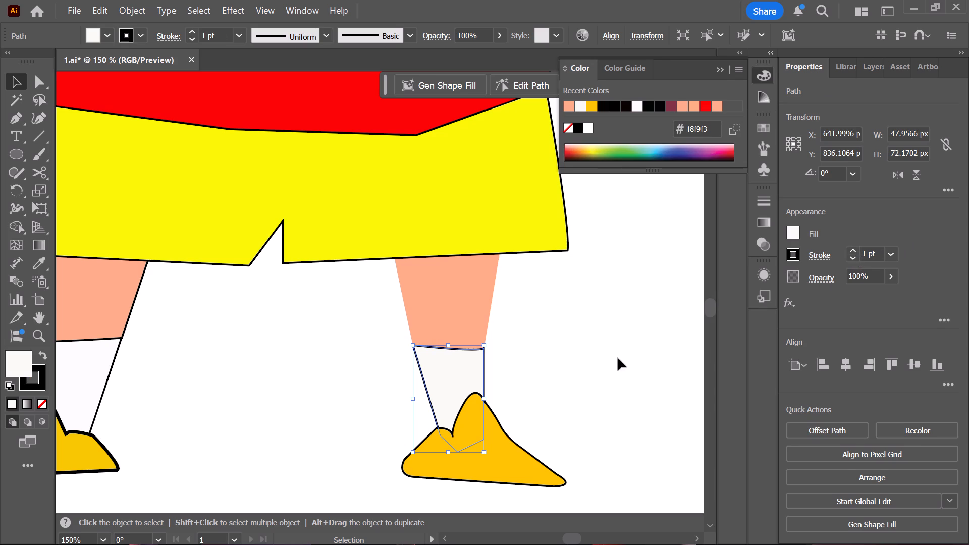
Give the skin-coloured right leg shape a 1 pt black outline.
{"action": "left_click", "coordinate": [606, 358]}
{"action": "left_click", "coordinate": [487, 297]}
{"action": "triple_click", "coordinate": [856, 249]}
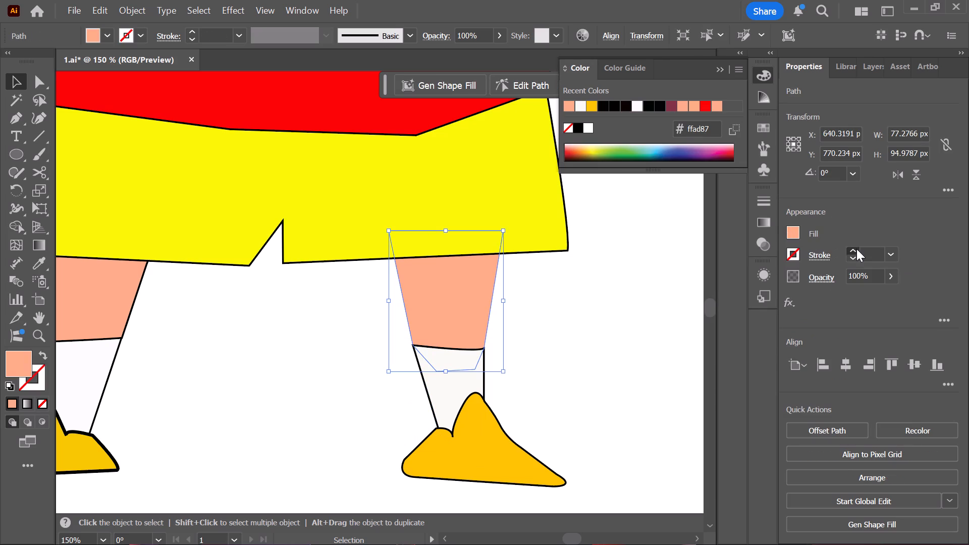
{"action": "left_click", "coordinate": [854, 247]}
{"action": "left_click", "coordinate": [639, 338]}
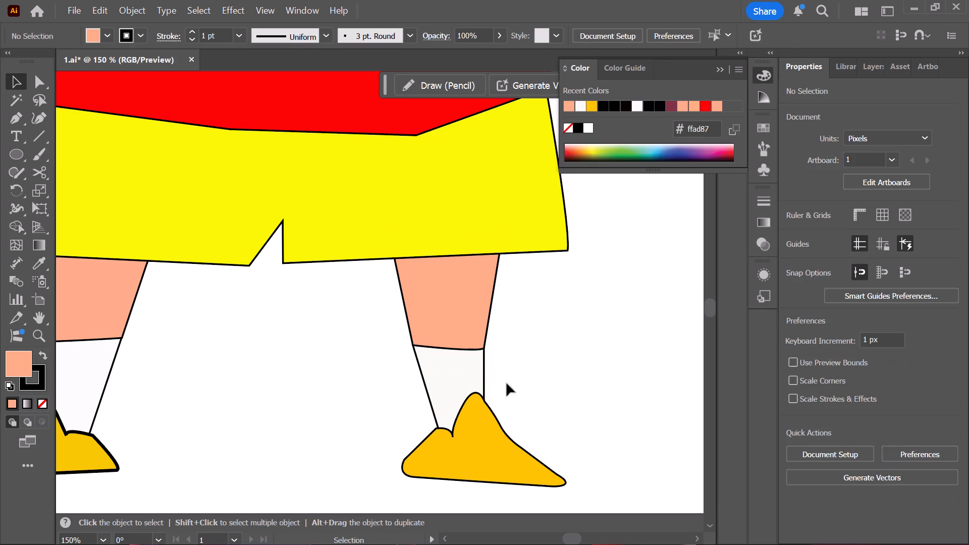
Set the left shoe's outline to 1 pt.
{"action": "scroll", "coordinate": [532, 399], "scroll_direction": "down", "scroll_amount": 3}
{"action": "left_click_drag", "start_coordinate": [558, 335], "coordinate": [764, 343]}
{"action": "key", "text": "space"}
{"action": "key", "text": "space"}
{"action": "key", "text": "space"}
{"action": "key", "text": "space"}
{"action": "left_click_drag", "start_coordinate": [202, 394], "coordinate": [448, 377]}
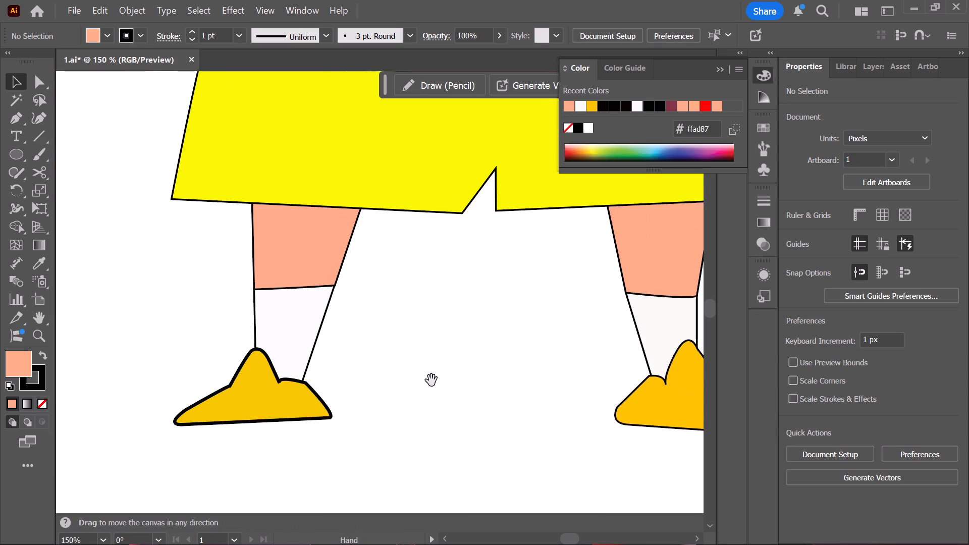
{"action": "left_click", "coordinate": [318, 406]}
{"action": "double_click", "coordinate": [851, 256]}
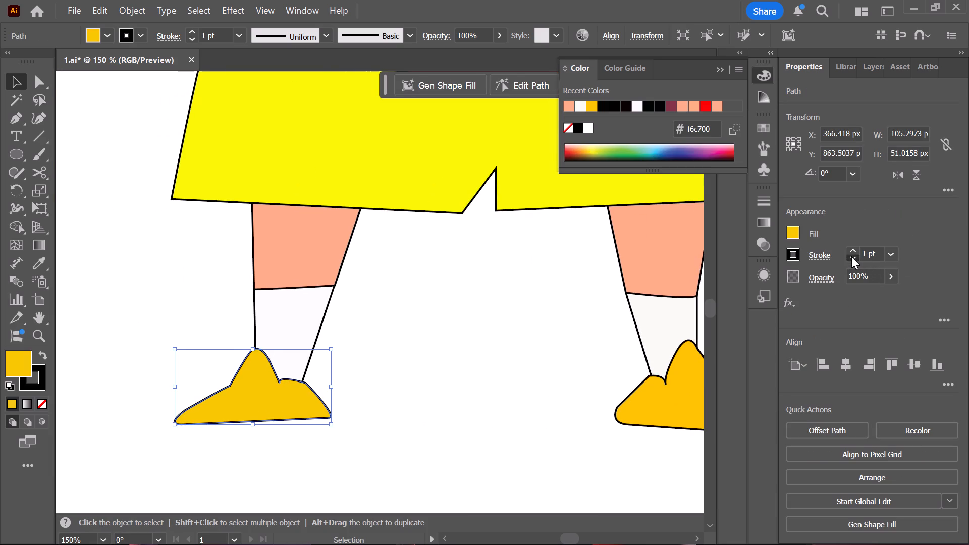
{"action": "left_click", "coordinate": [851, 252]}
{"action": "left_click", "coordinate": [423, 390]}
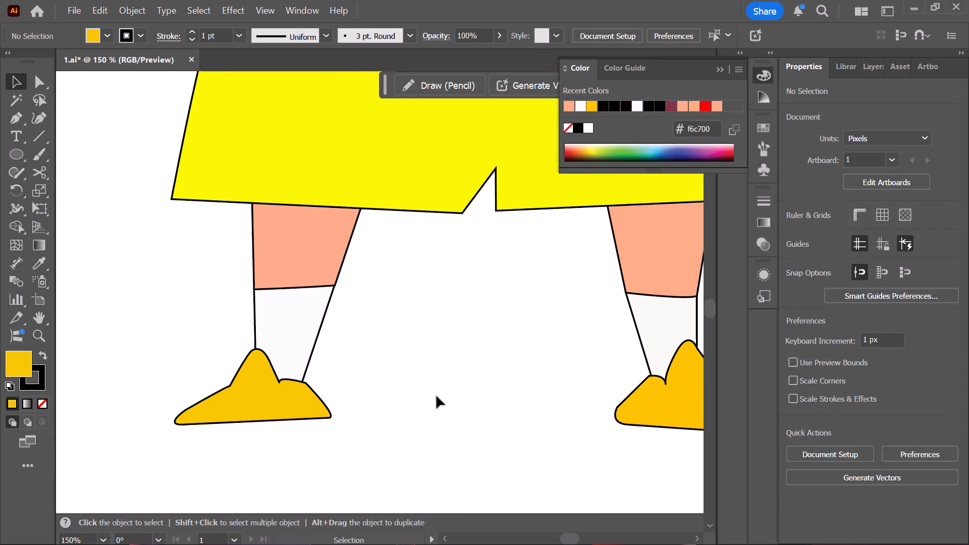
Examine the whole traced cartoon boy on the artboard, from head to shoes.
{"action": "scroll", "coordinate": [439, 397], "scroll_direction": "down", "scroll_amount": 3, "text": "alt"}
{"action": "scroll", "coordinate": [678, 347], "scroll_direction": "up", "scroll_amount": 8}
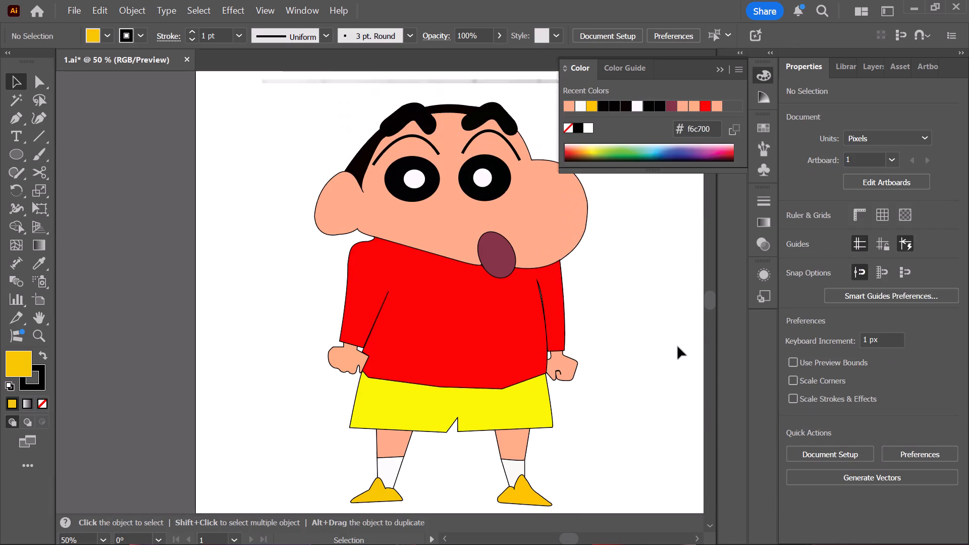
{"action": "scroll", "coordinate": [678, 347], "scroll_direction": "up", "scroll_amount": 1}
{"action": "scroll", "coordinate": [678, 347], "scroll_direction": "down", "scroll_amount": 16}
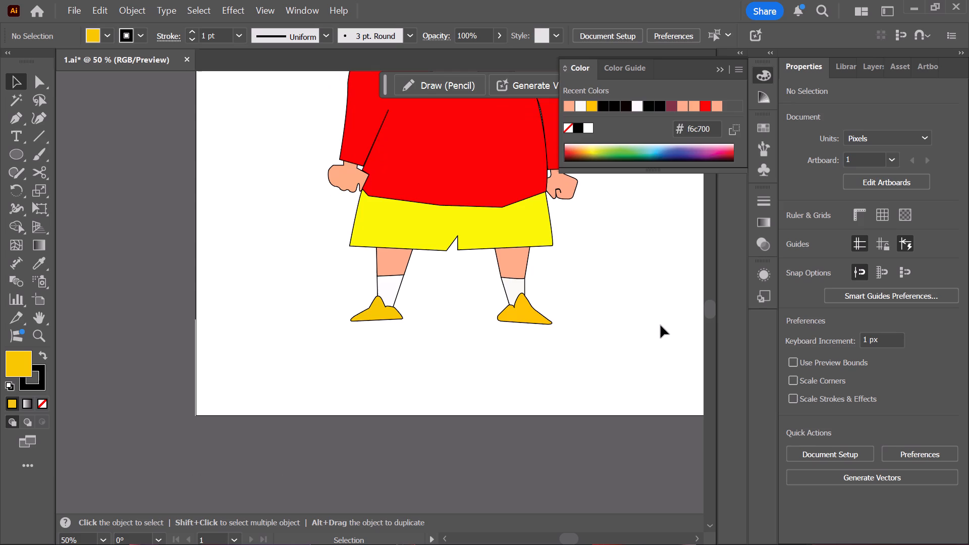
{"action": "scroll", "coordinate": [661, 325], "scroll_direction": "down", "scroll_amount": 2, "text": "alt"}
{"action": "left_click_drag", "start_coordinate": [546, 414], "coordinate": [432, 415]}
{"action": "key", "text": "space"}
{"action": "key", "text": "space"}
{"action": "left_click_drag", "start_coordinate": [541, 358], "coordinate": [398, 374]}
{"action": "scroll", "coordinate": [614, 318], "scroll_direction": "up", "scroll_amount": 1}
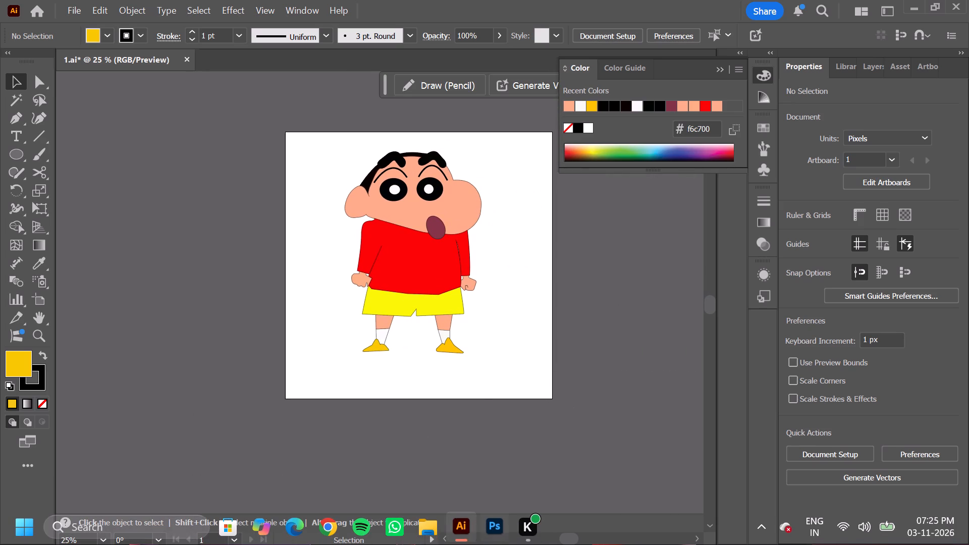
Switch to Google Chrome and replace the "cartoon" image search with a search for "background images".
{"action": "left_click", "coordinate": [327, 531]}
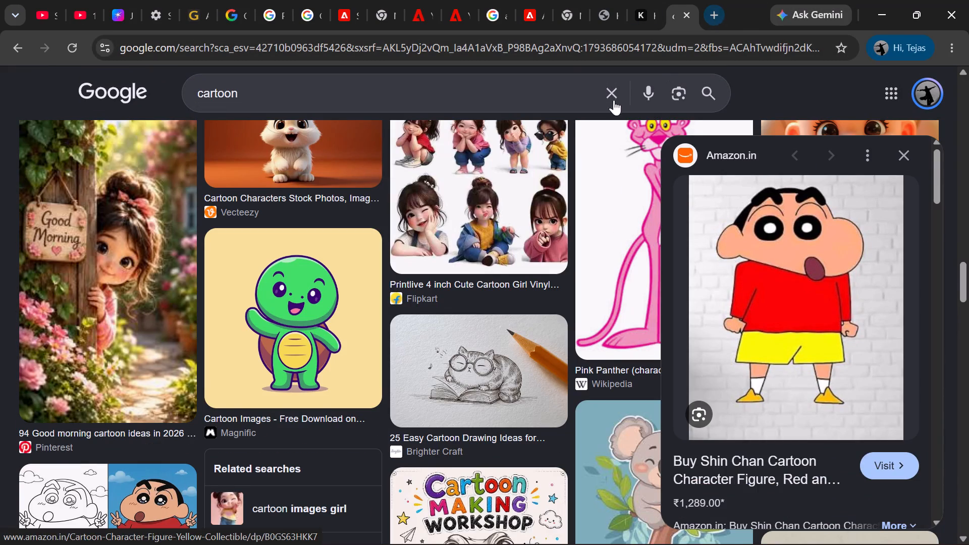
{"action": "scroll", "coordinate": [418, 128], "scroll_direction": "up", "scroll_amount": 1}
{"action": "left_click", "coordinate": [344, 92]}
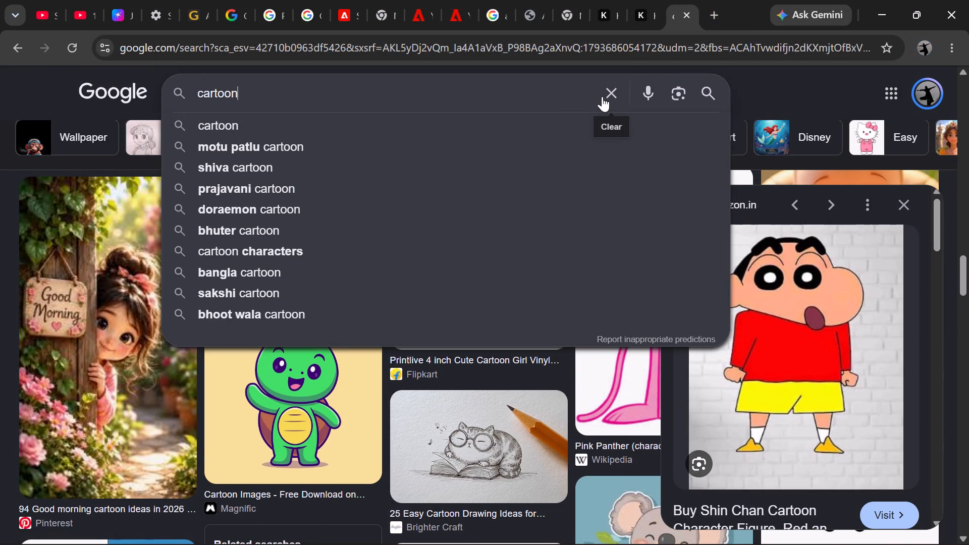
{"action": "left_click", "coordinate": [607, 95]}
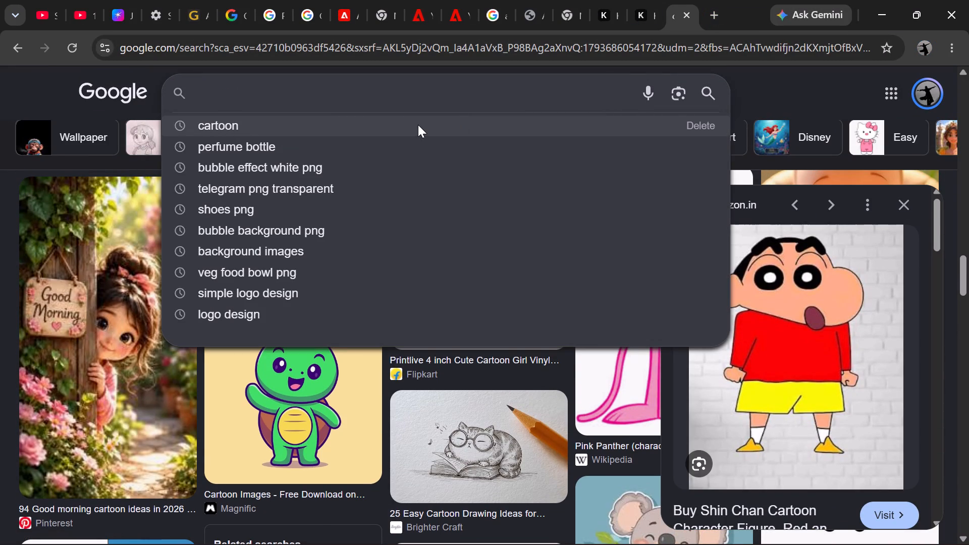
{"action": "type", "text": "back"}
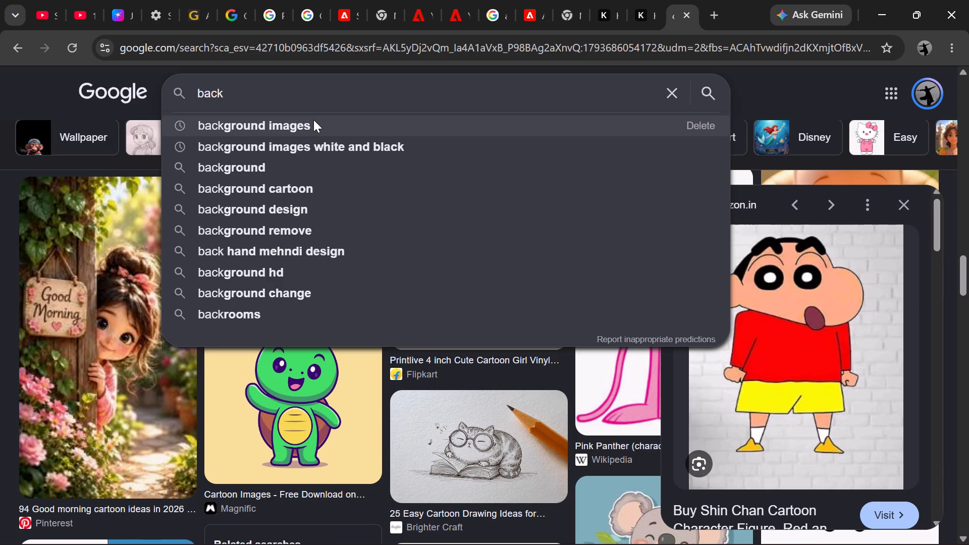
{"action": "left_click", "coordinate": [313, 120]}
Look through the background image results for a suitable backdrop for the character.
{"action": "scroll", "coordinate": [361, 313], "scroll_direction": "down", "scroll_amount": 5}
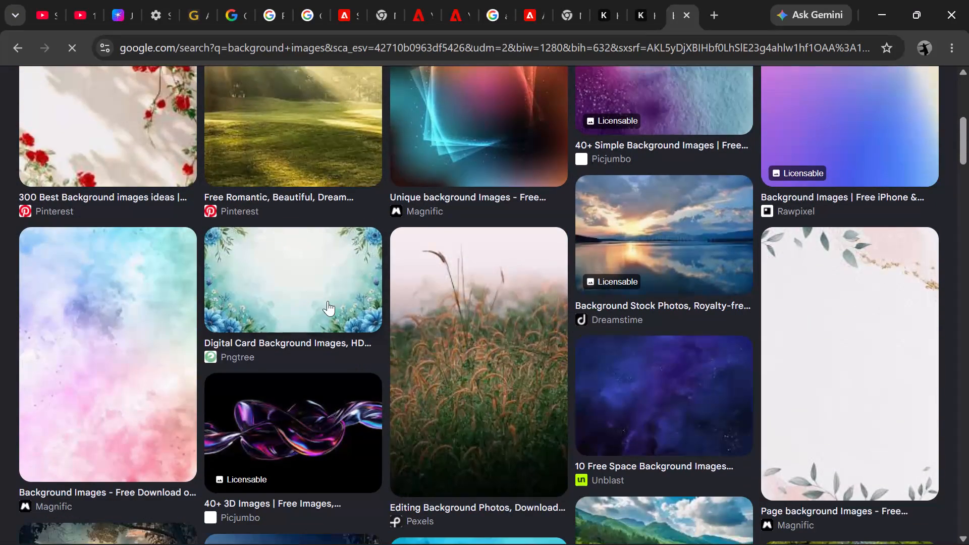
{"action": "scroll", "coordinate": [598, 331], "scroll_direction": "down", "scroll_amount": 3}
{"action": "scroll", "coordinate": [718, 299], "scroll_direction": "up", "scroll_amount": 1}
{"action": "scroll", "coordinate": [479, 361], "scroll_direction": "down", "scroll_amount": 3}
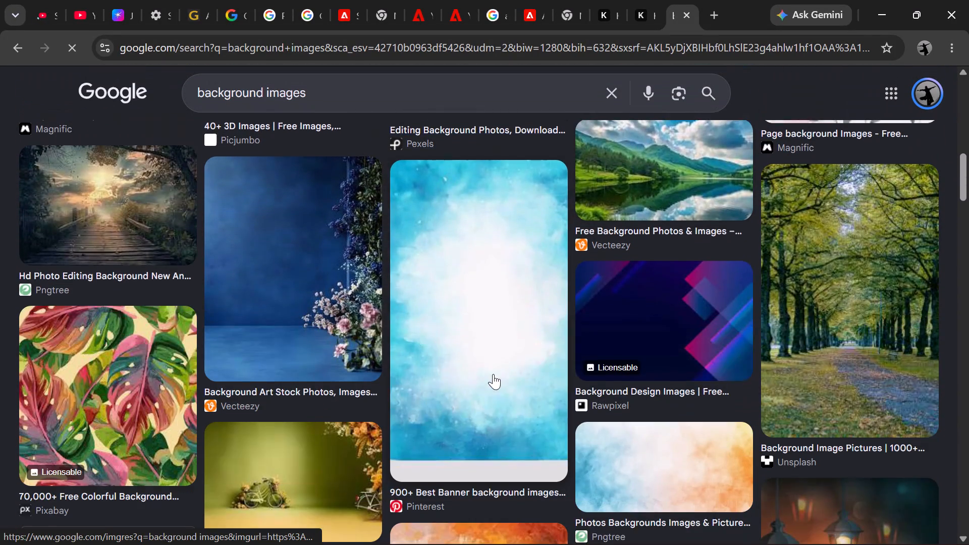
{"action": "scroll", "coordinate": [493, 374], "scroll_direction": "down", "scroll_amount": 3}
{"action": "scroll", "coordinate": [414, 396], "scroll_direction": "down", "scroll_amount": 6}
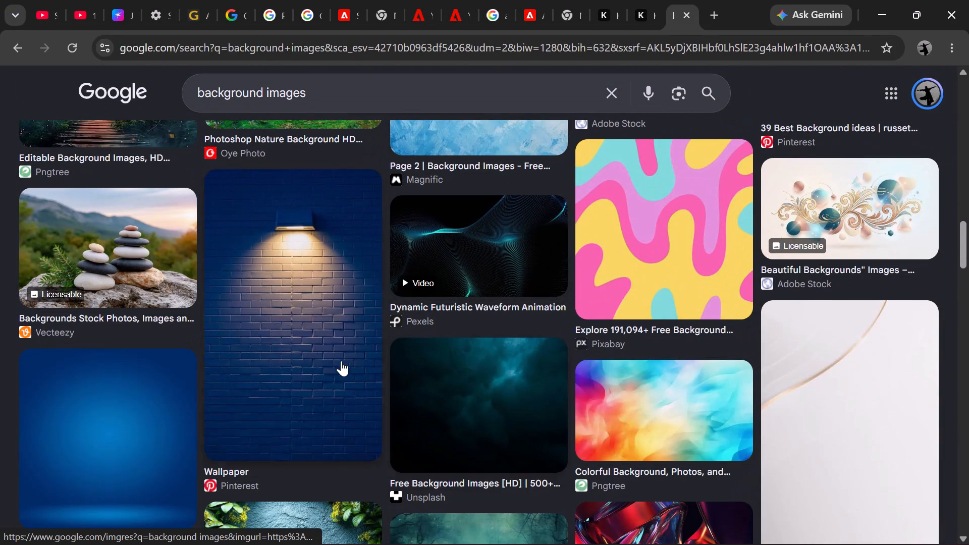
{"action": "scroll", "coordinate": [336, 367], "scroll_direction": "down", "scroll_amount": 1}
{"action": "scroll", "coordinate": [284, 343], "scroll_direction": "down", "scroll_amount": 3}
{"action": "scroll", "coordinate": [296, 205], "scroll_direction": "up", "scroll_amount": 3}
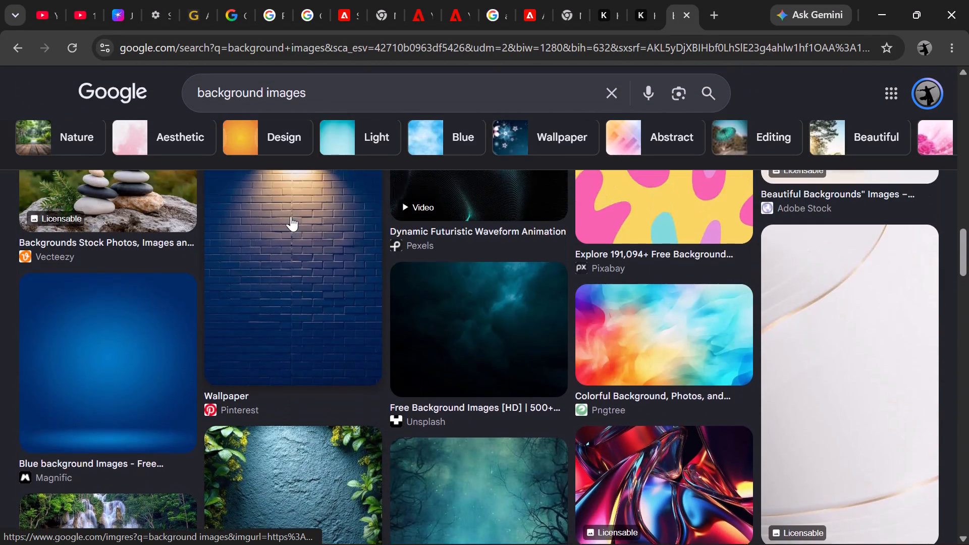
Preview the blue brick wall wallpaper with the lamp and look through its related images.
{"action": "left_click", "coordinate": [291, 216]}
{"action": "scroll", "coordinate": [546, 363], "scroll_direction": "down", "scroll_amount": 4}
{"action": "scroll", "coordinate": [768, 436], "scroll_direction": "down", "scroll_amount": 3}
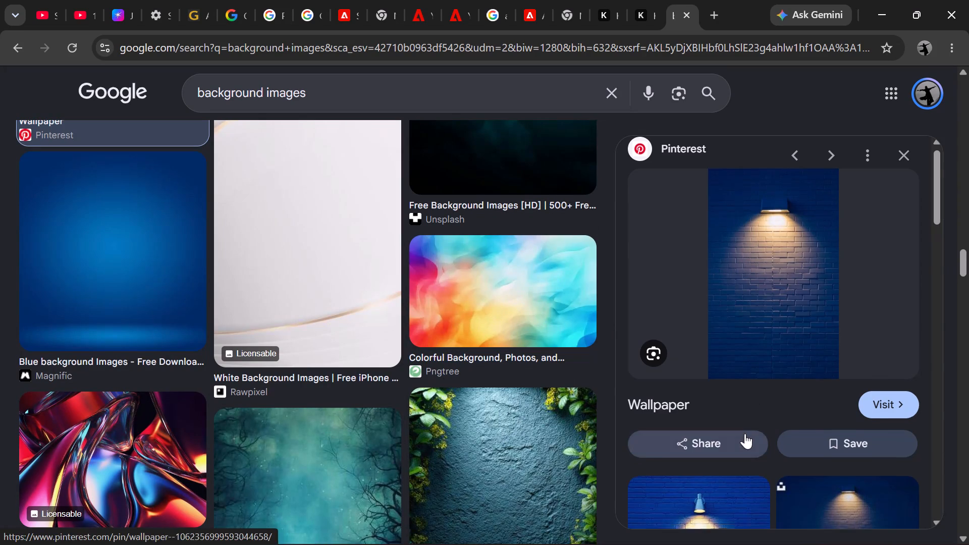
{"action": "scroll", "coordinate": [777, 408], "scroll_direction": "down", "scroll_amount": 7}
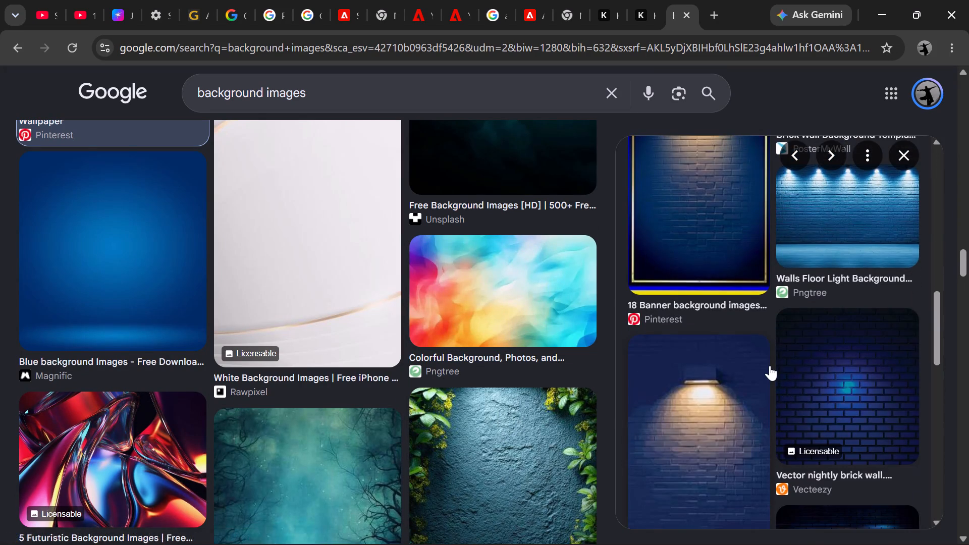
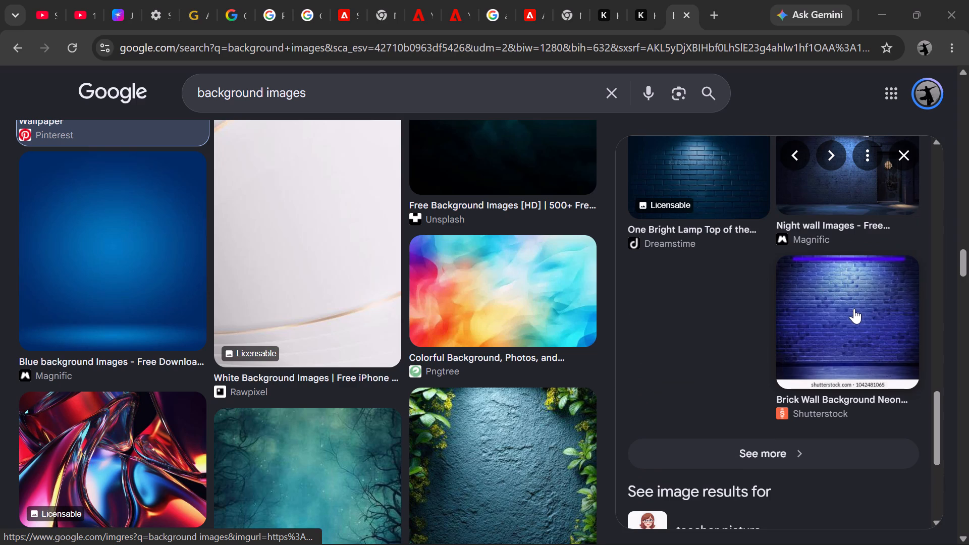
Copy the blue brick wall wallpaper image with the lamp and paste it into 1.ai in Adobe Illustrator.
{"action": "scroll", "coordinate": [791, 324], "scroll_direction": "up", "scroll_amount": 11}
{"action": "scroll", "coordinate": [795, 274], "scroll_direction": "up", "scroll_amount": 5}
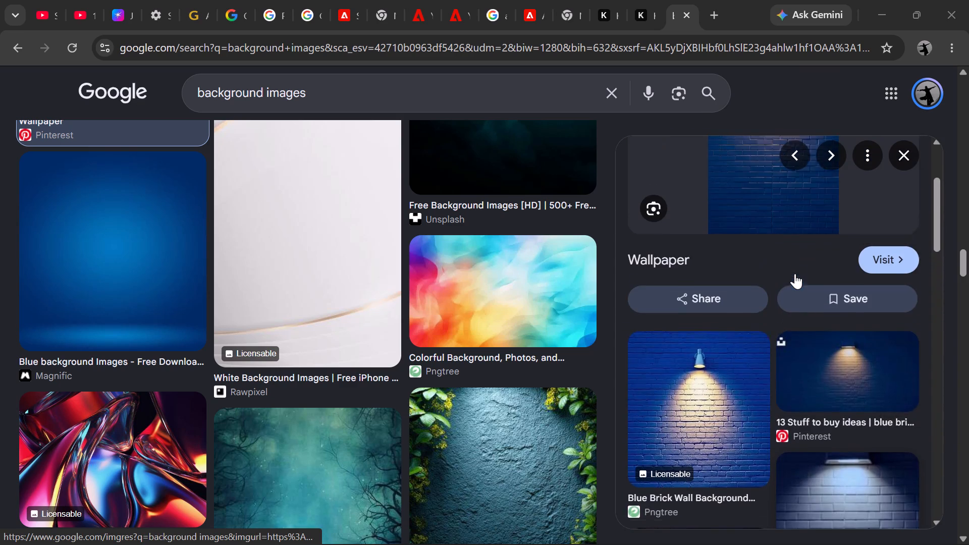
{"action": "scroll", "coordinate": [795, 274], "scroll_direction": "up", "scroll_amount": 2}
{"action": "right_click", "coordinate": [795, 274]}
{"action": "left_click", "coordinate": [698, 440]}
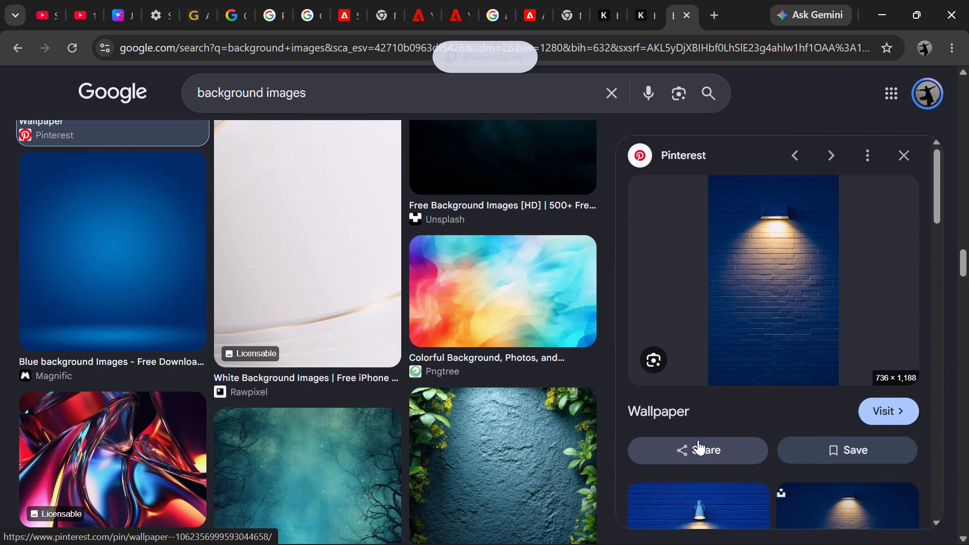
{"action": "left_click", "coordinate": [468, 526]}
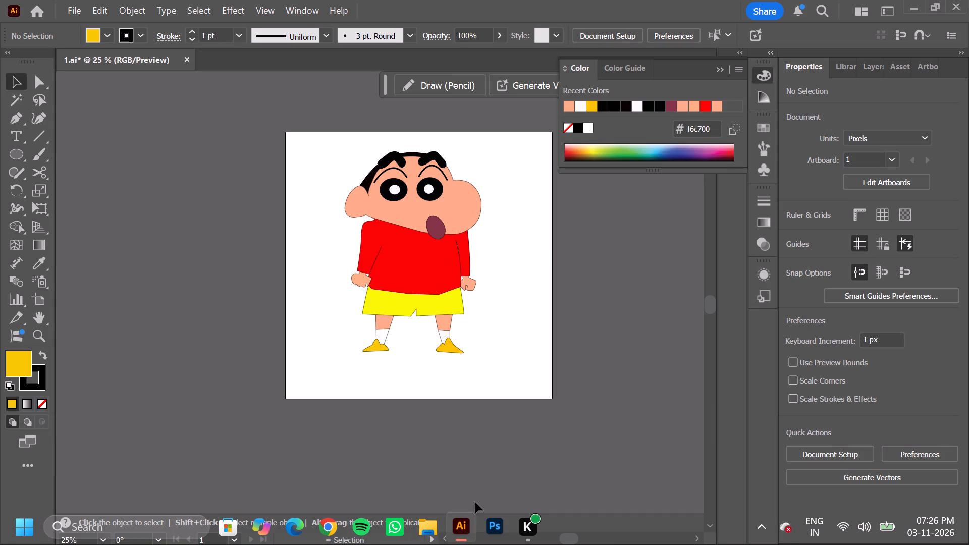
{"action": "scroll", "coordinate": [561, 363], "scroll_direction": "up", "scroll_amount": 2}
{"action": "left_click", "coordinate": [550, 345]}
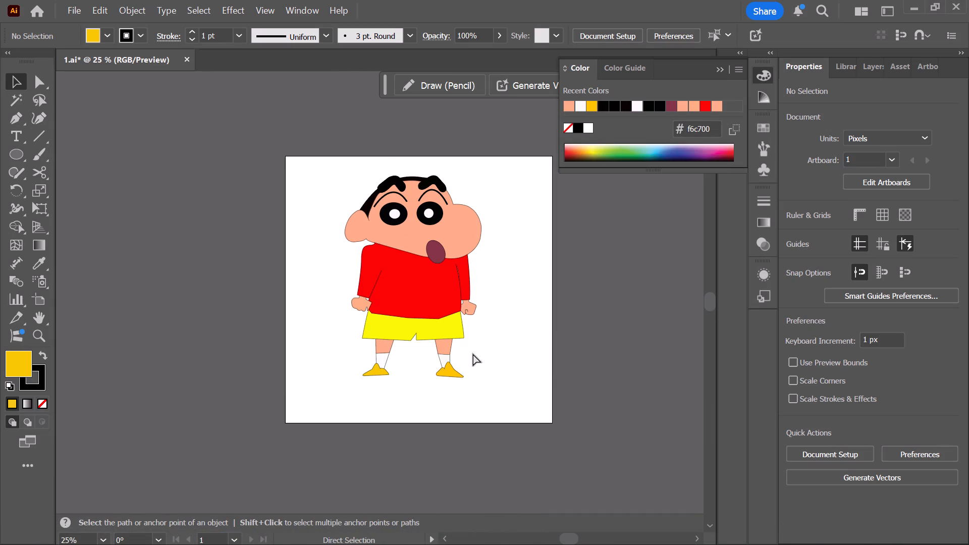
{"action": "key", "text": "ctrl+v"}
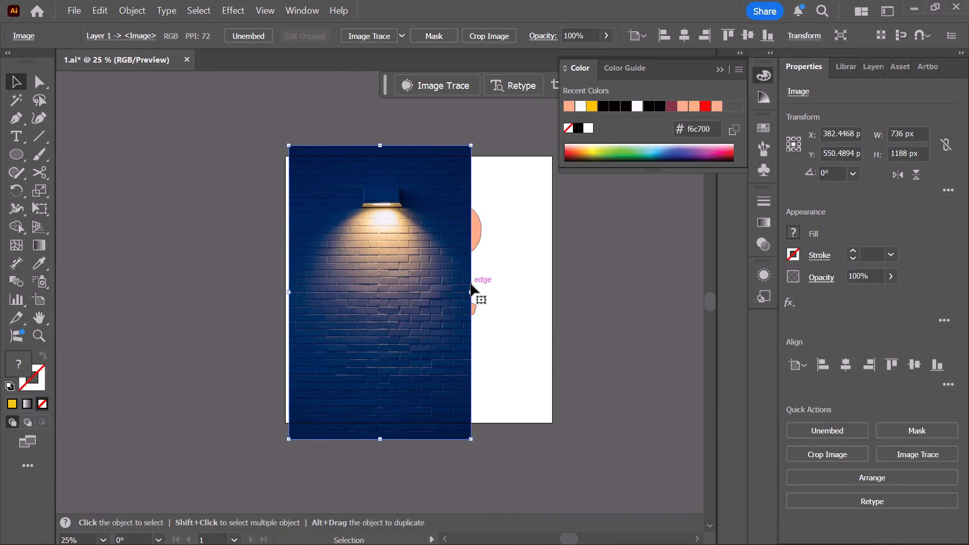
Stretch the pasted wall image horizontally to about 1191 px wide so it covers the artboard's width.
{"action": "left_click_drag", "start_coordinate": [471, 295], "coordinate": [568, 302]}
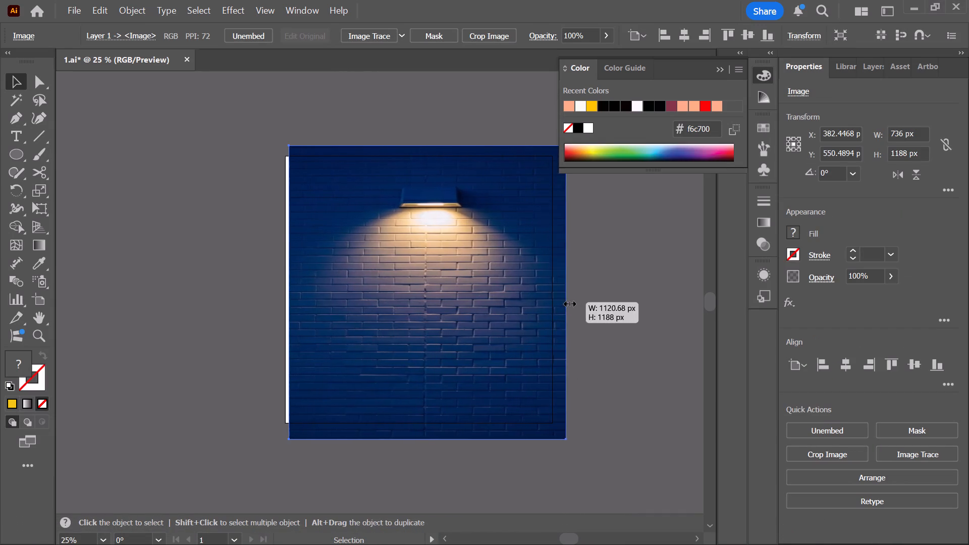
{"action": "left_click_drag", "start_coordinate": [568, 302], "coordinate": [573, 302]}
{"action": "left_click_drag", "start_coordinate": [291, 292], "coordinate": [278, 293]}
{"action": "left_click", "coordinate": [644, 287]}
Send the wall image to the back behind the cartoon boy and reposition it centrally over the artboard.
{"action": "left_click", "coordinate": [515, 303]}
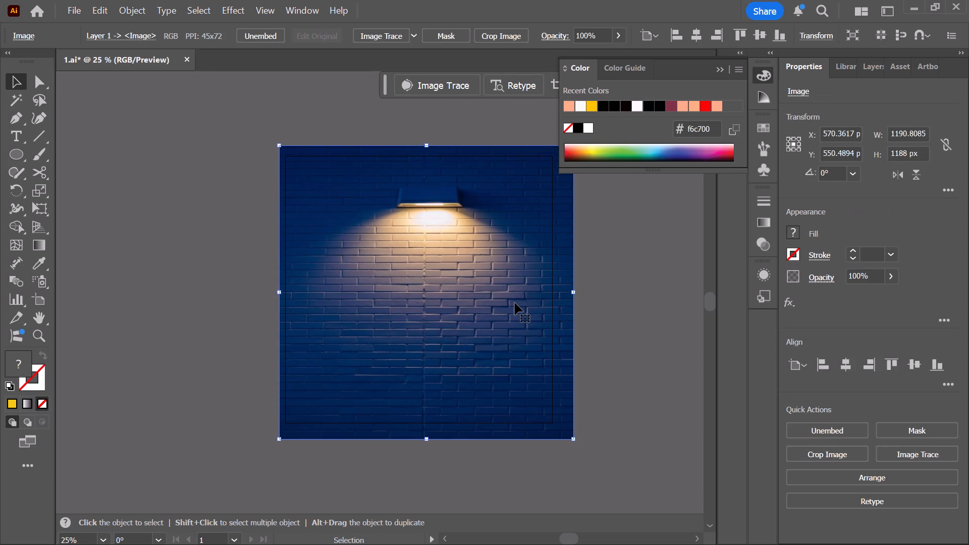
{"action": "key", "text": "ctrl+shift+bracketleft"}
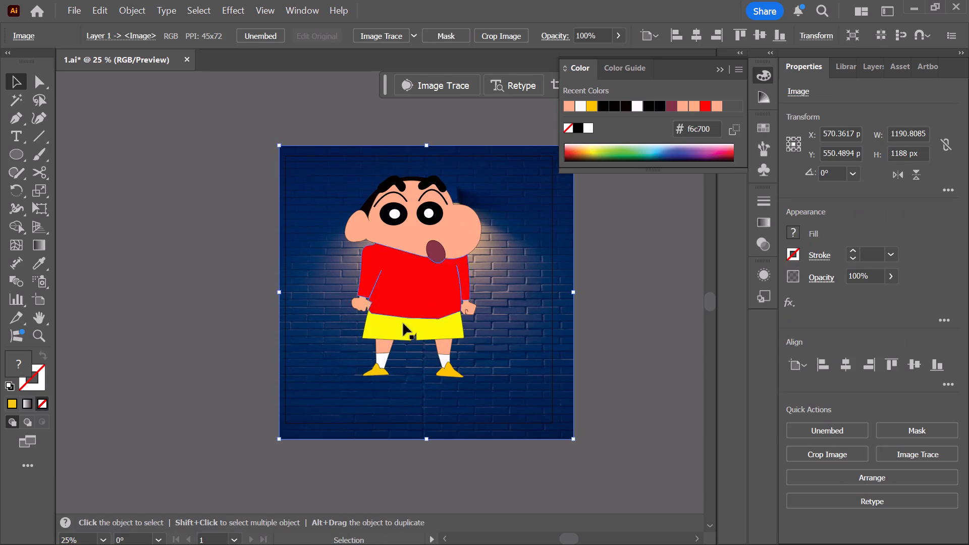
{"action": "left_click", "coordinate": [662, 287]}
{"action": "left_click_drag", "start_coordinate": [549, 306], "coordinate": [534, 299]}
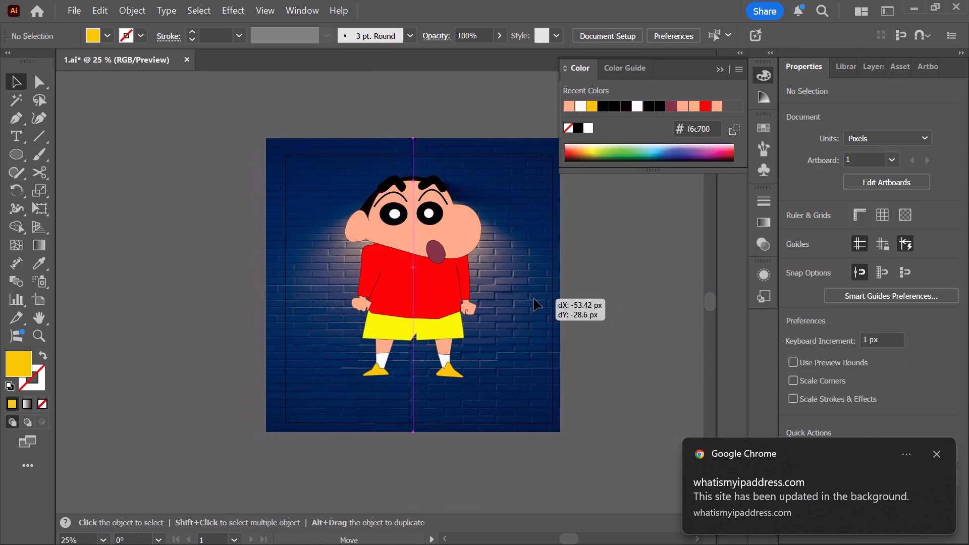
{"action": "left_click_drag", "start_coordinate": [534, 299], "coordinate": [543, 299]}
{"action": "left_click", "coordinate": [647, 308]}
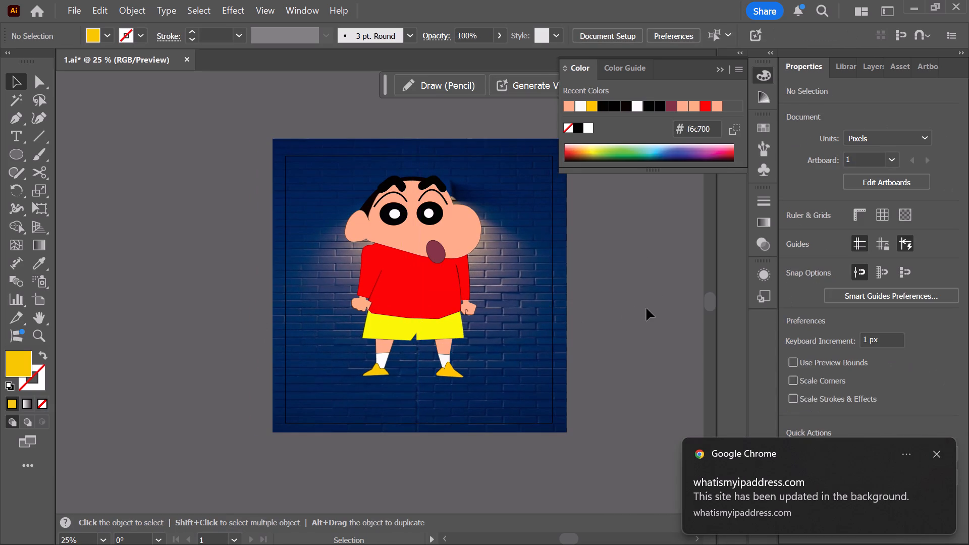
Lock the brick wall background image at the bottom of Layer 1.
{"action": "scroll", "coordinate": [701, 279], "scroll_direction": "up", "scroll_amount": 2}
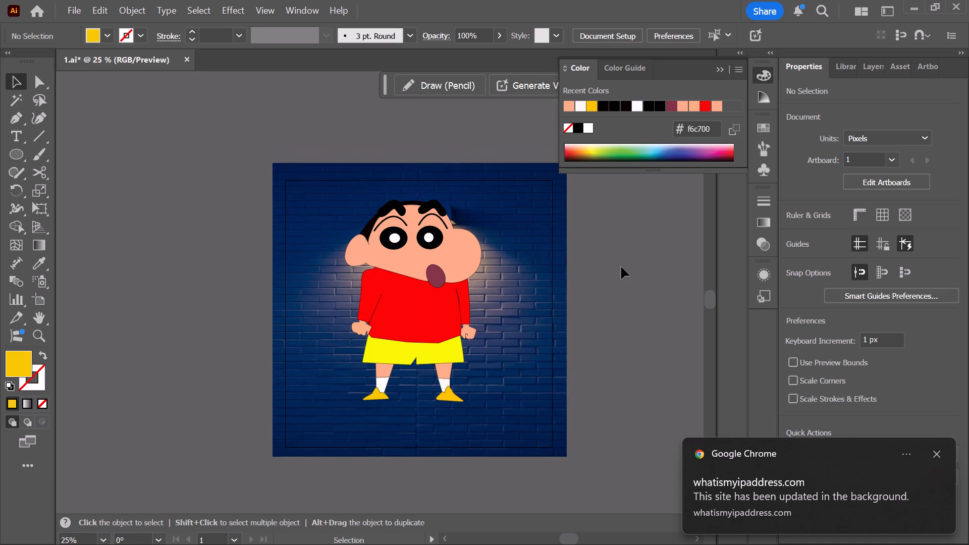
{"action": "left_click", "coordinate": [855, 59]}
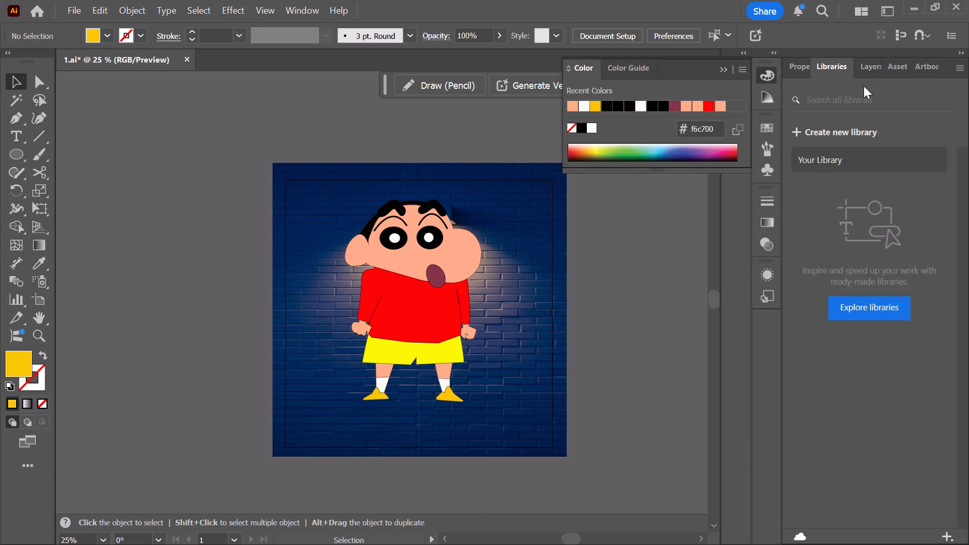
{"action": "left_click", "coordinate": [867, 72]}
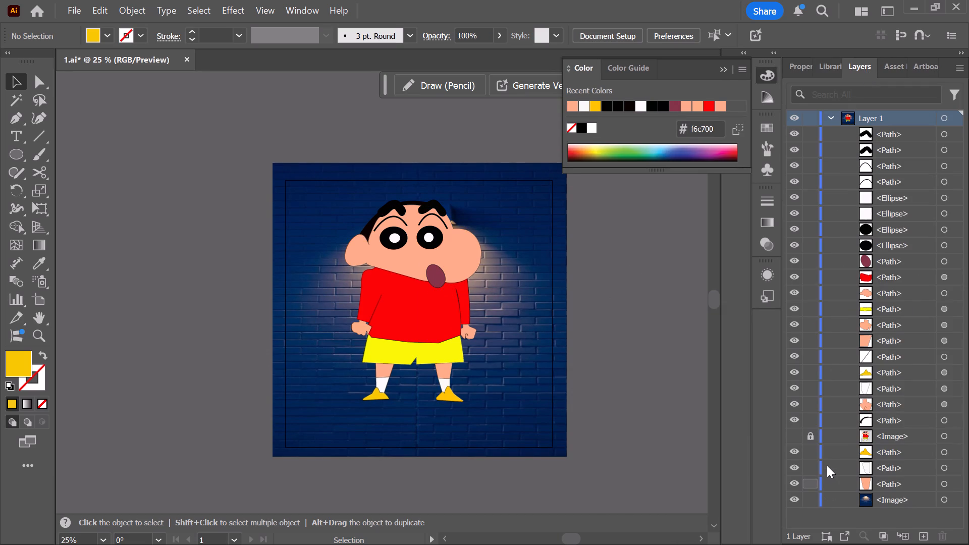
{"action": "scroll", "coordinate": [827, 465], "scroll_direction": "down", "scroll_amount": 3}
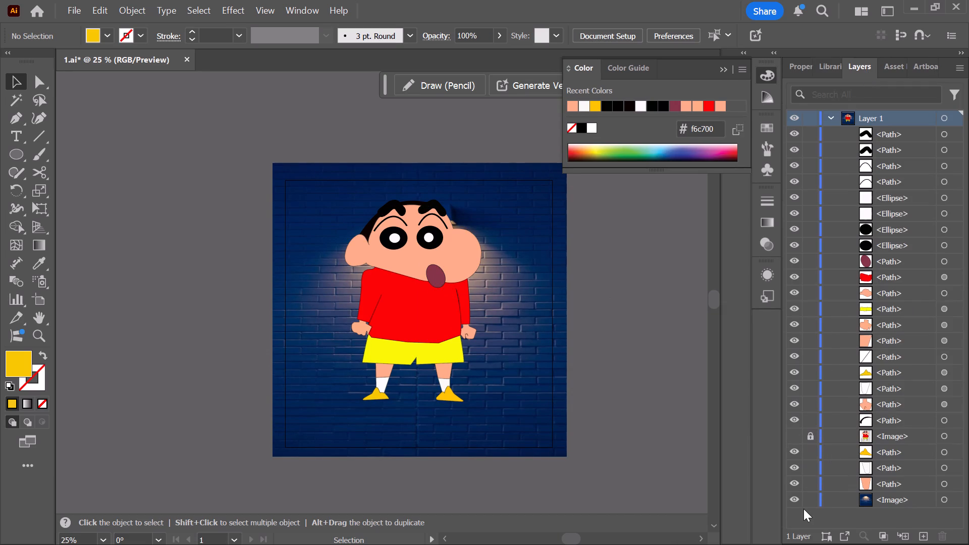
{"action": "left_click", "coordinate": [811, 502]}
Select all parts of the cartoon boy and move them down so he stands centred beneath the wall lamp.
{"action": "left_click_drag", "start_coordinate": [295, 202], "coordinate": [547, 428]}
{"action": "left_click_drag", "start_coordinate": [421, 348], "coordinate": [429, 361]}
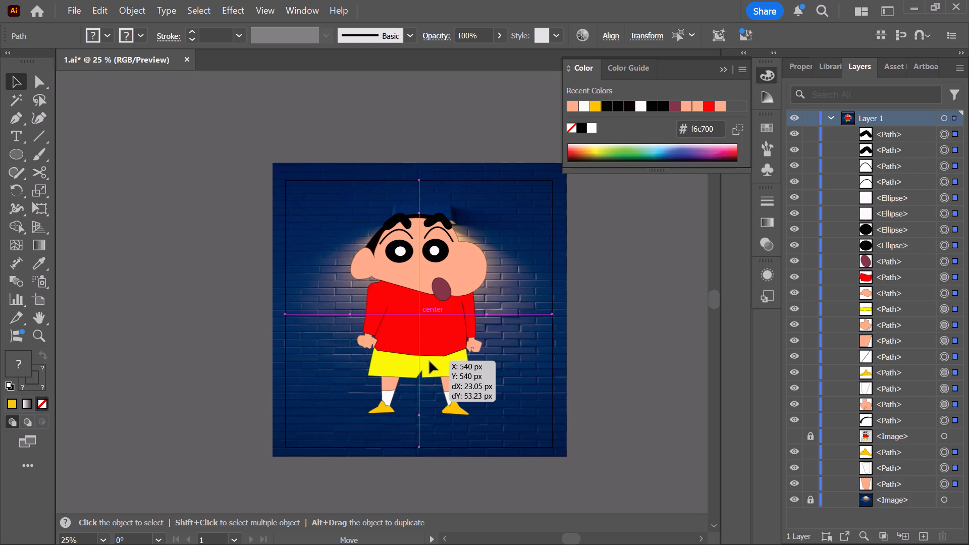
{"action": "left_click_drag", "start_coordinate": [429, 361], "coordinate": [429, 373]}
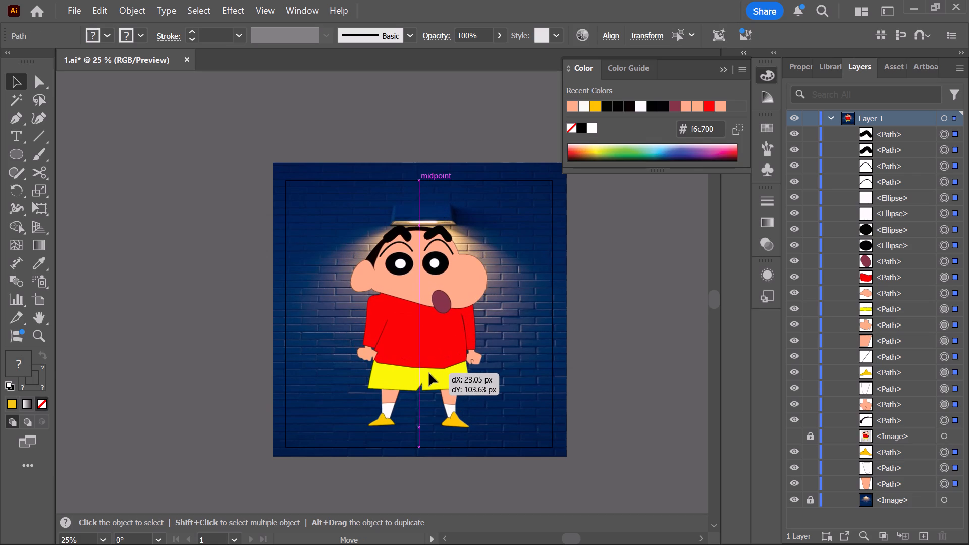
{"action": "left_click_drag", "start_coordinate": [429, 373], "coordinate": [432, 393]}
{"action": "left_click", "coordinate": [665, 399]}
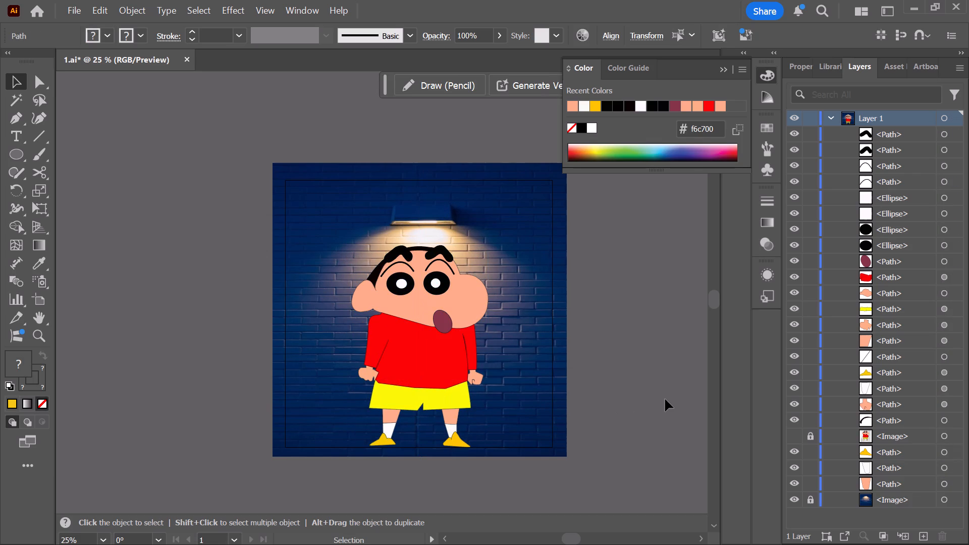
Collapse the floating colour controls to clear the canvas around the artwork.
{"action": "scroll", "coordinate": [620, 361], "scroll_direction": "down", "scroll_amount": 3}
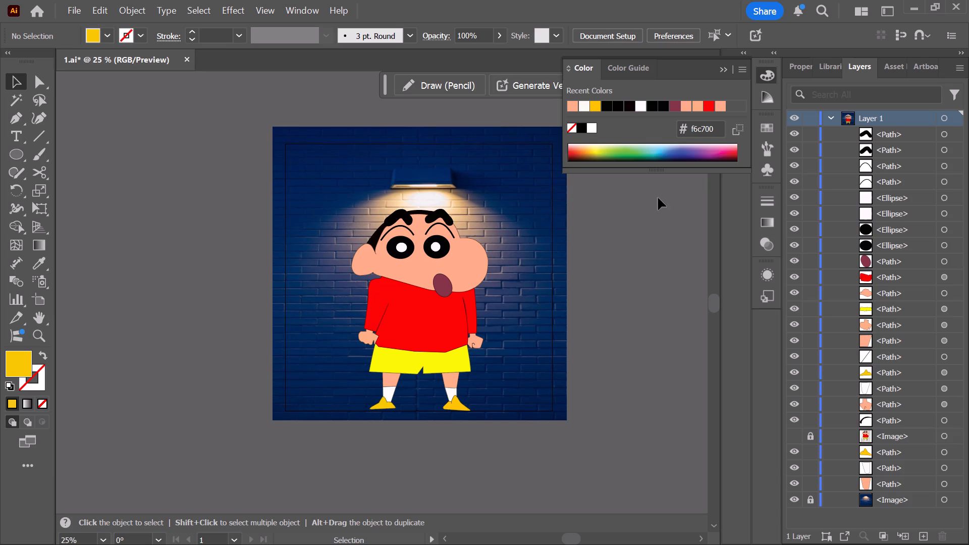
{"action": "left_click", "coordinate": [721, 69]}
{"action": "scroll", "coordinate": [662, 260], "scroll_direction": "up", "scroll_amount": 1}
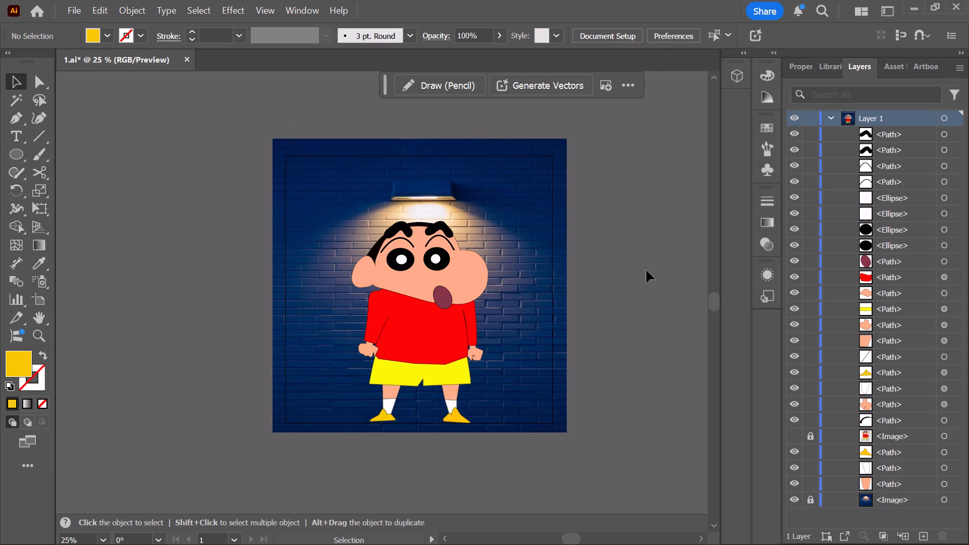
{"action": "scroll", "coordinate": [644, 276], "scroll_direction": "up", "scroll_amount": 3}
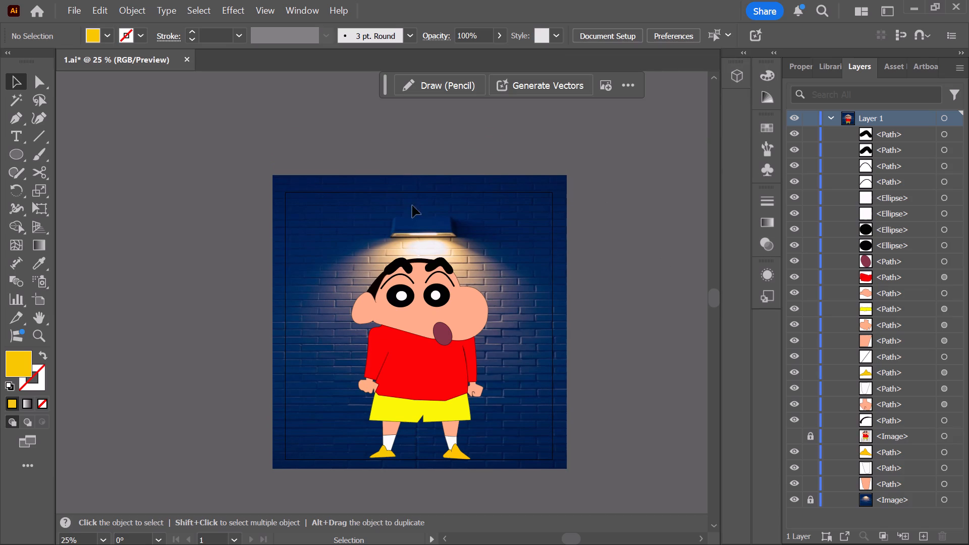
Add a text line on the brick wall beside the boy's red shirt reading "Boi boi boiiiiiii.................".
{"action": "left_click", "coordinate": [21, 136]}
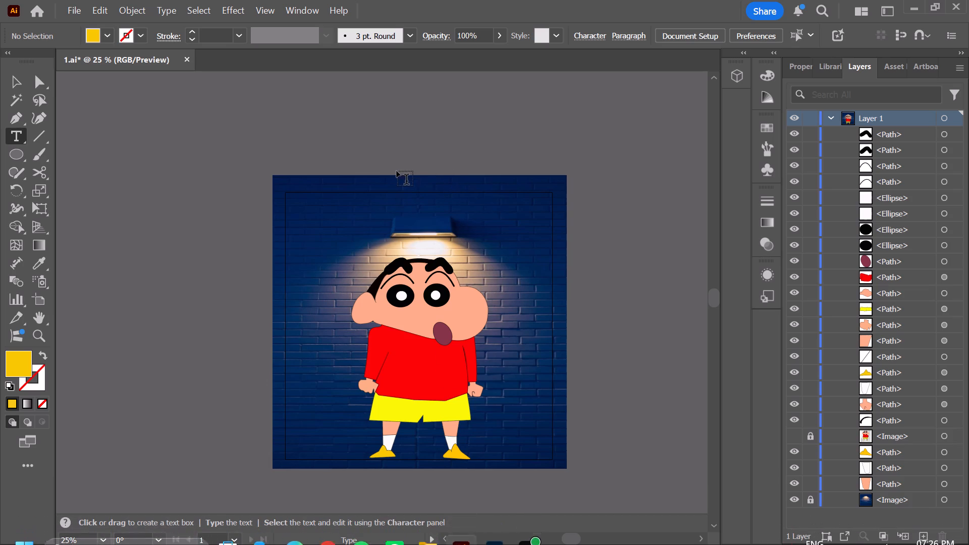
{"action": "scroll", "coordinate": [415, 161], "scroll_direction": "up", "scroll_amount": 2}
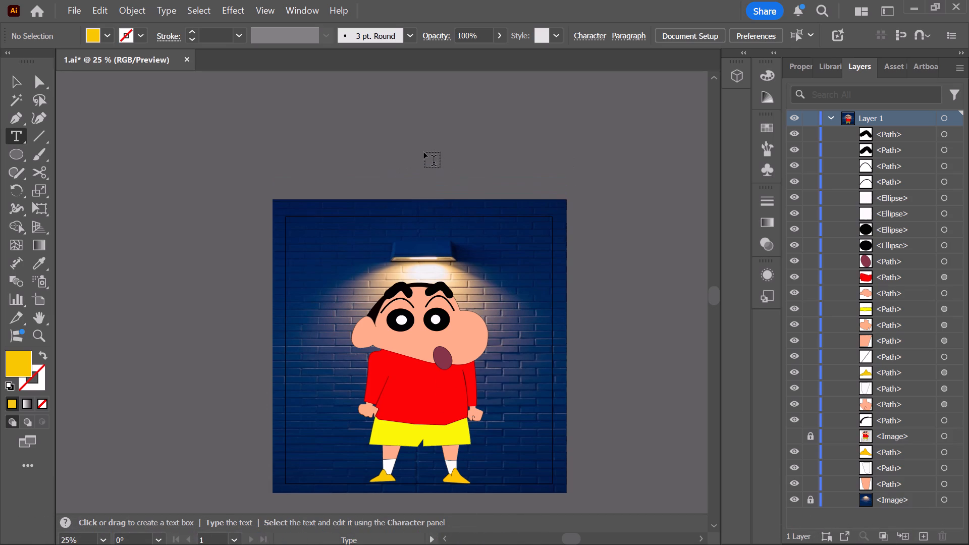
{"action": "scroll", "coordinate": [424, 152], "scroll_direction": "down", "scroll_amount": 1}
{"action": "scroll", "coordinate": [424, 152], "scroll_direction": "up", "scroll_amount": 1}
{"action": "scroll", "coordinate": [424, 152], "scroll_direction": "down", "scroll_amount": 7}
{"action": "scroll", "coordinate": [500, 383], "scroll_direction": "up", "scroll_amount": 3}
{"action": "scroll", "coordinate": [499, 272], "scroll_direction": "up", "scroll_amount": 1}
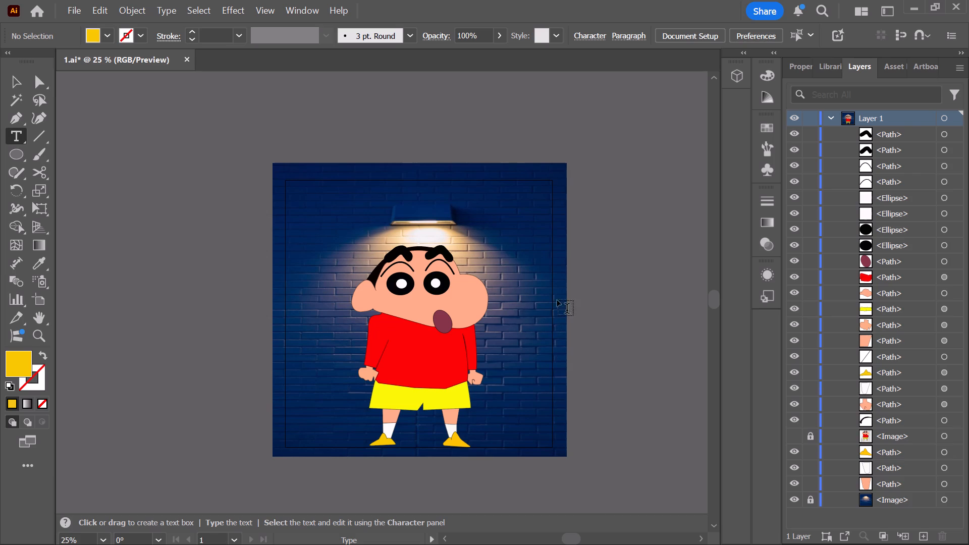
{"action": "scroll", "coordinate": [610, 402], "scroll_direction": "down", "scroll_amount": 3}
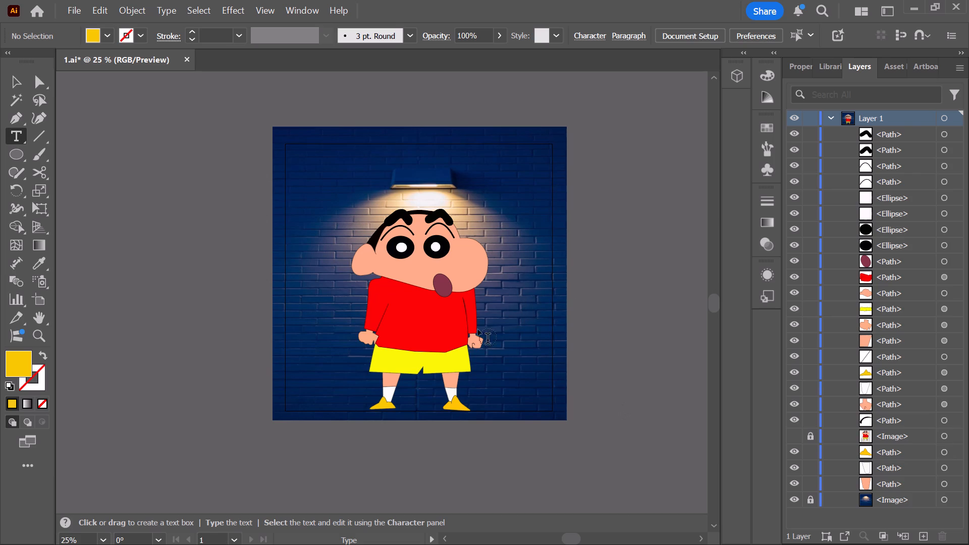
{"action": "scroll", "coordinate": [505, 346], "scroll_direction": "up", "scroll_amount": 3, "text": "alt"}
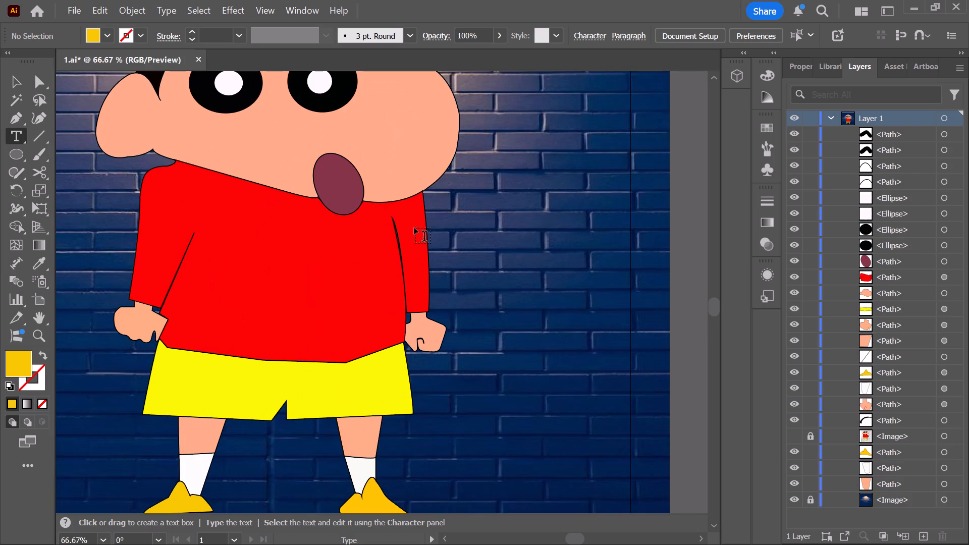
{"action": "scroll", "coordinate": [497, 262], "scroll_direction": "up", "scroll_amount": 3}
{"action": "left_click", "coordinate": [505, 246]}
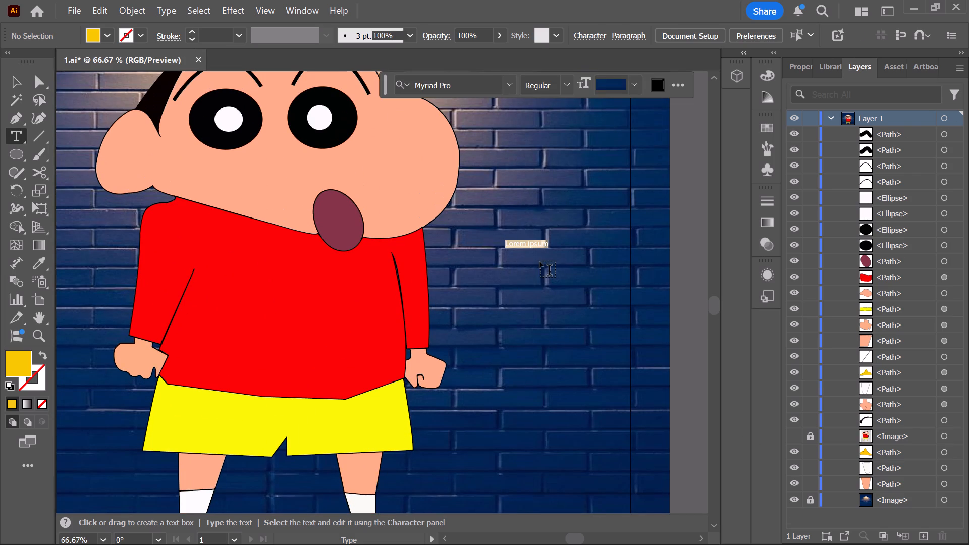
{"action": "key", "text": "BackSpace"}
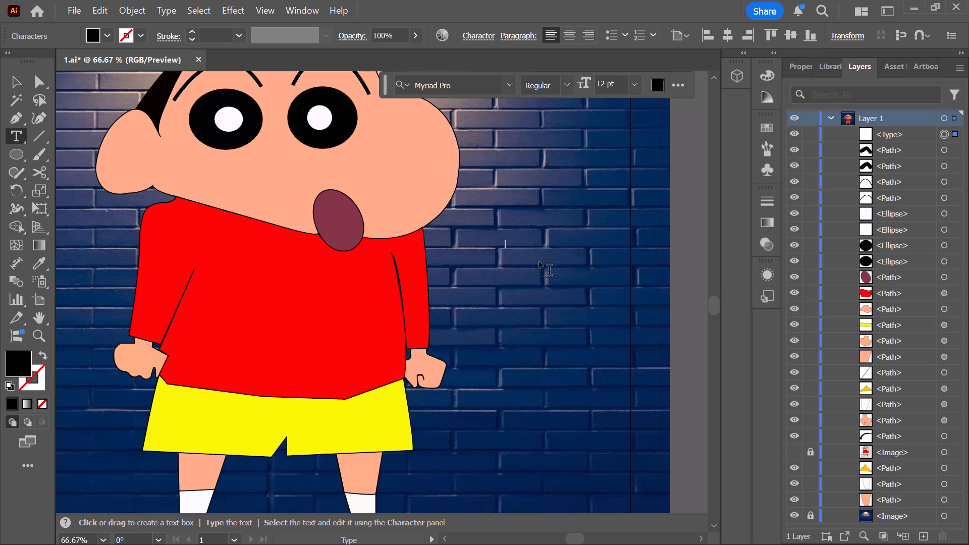
{"action": "key", "text": "shift+b"}
{"action": "key", "text": "o"}
{"action": "key", "text": "i"}
{"action": "key", "text": "space"}
{"action": "type", "text": "boi"}
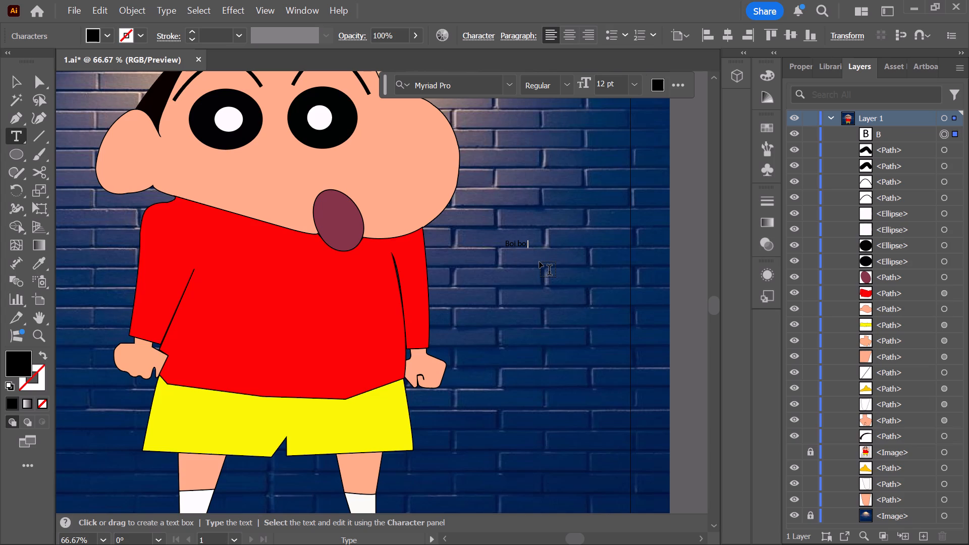
{"action": "key", "text": "space"}
{"action": "type", "text": "boiiiiiii"}
{"action": "type", "text": "................."}
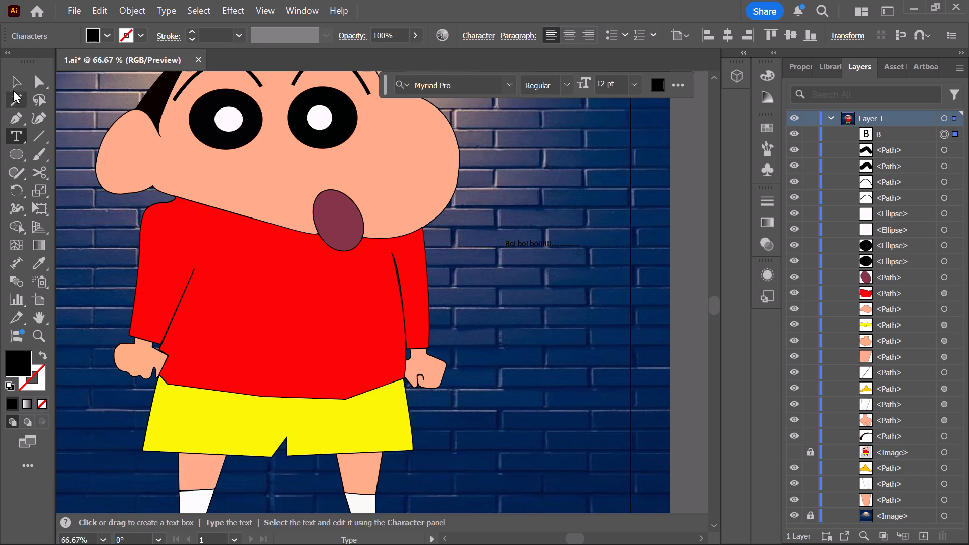
Enlarge the "Boi boi boiiiiiii" caption to a font size of about 90 pt and stretch it wider.
{"action": "left_click", "coordinate": [14, 88]}
{"action": "left_click_drag", "start_coordinate": [579, 249], "coordinate": [593, 258]}
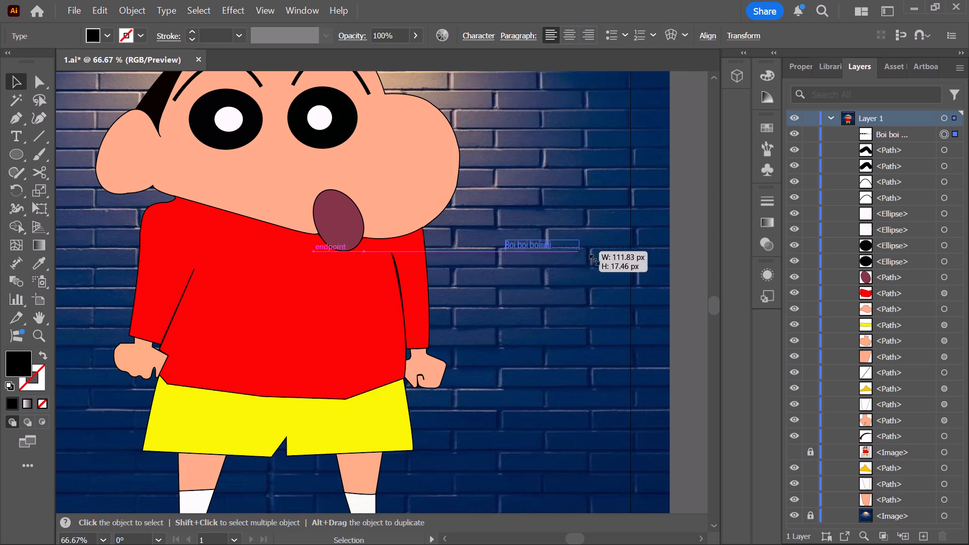
{"action": "left_click_drag", "start_coordinate": [593, 258], "coordinate": [667, 304]}
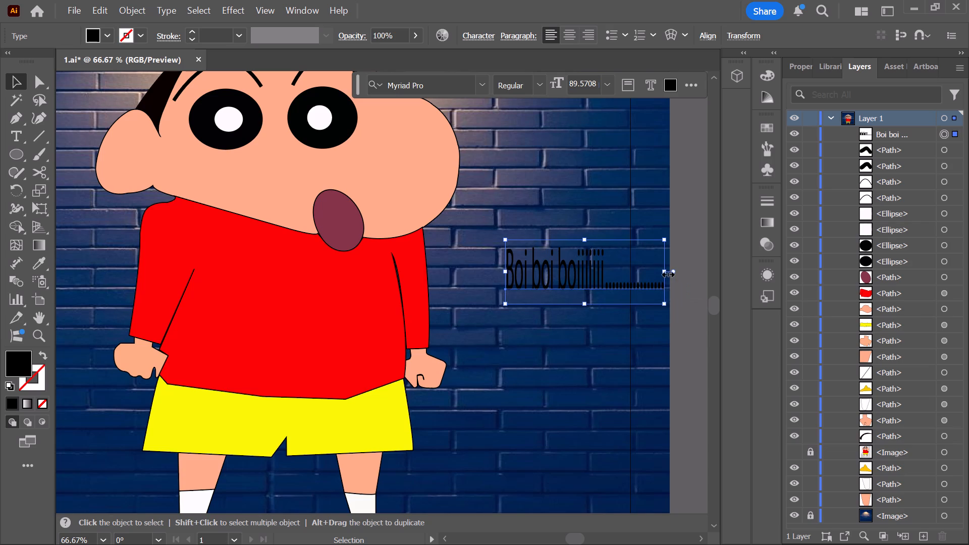
{"action": "left_click_drag", "start_coordinate": [667, 273], "coordinate": [700, 284]}
Rotate the caption clockwise so it slopes downward, and position it starting just below the boy's mouth.
{"action": "left_click_drag", "start_coordinate": [506, 282], "coordinate": [432, 237]}
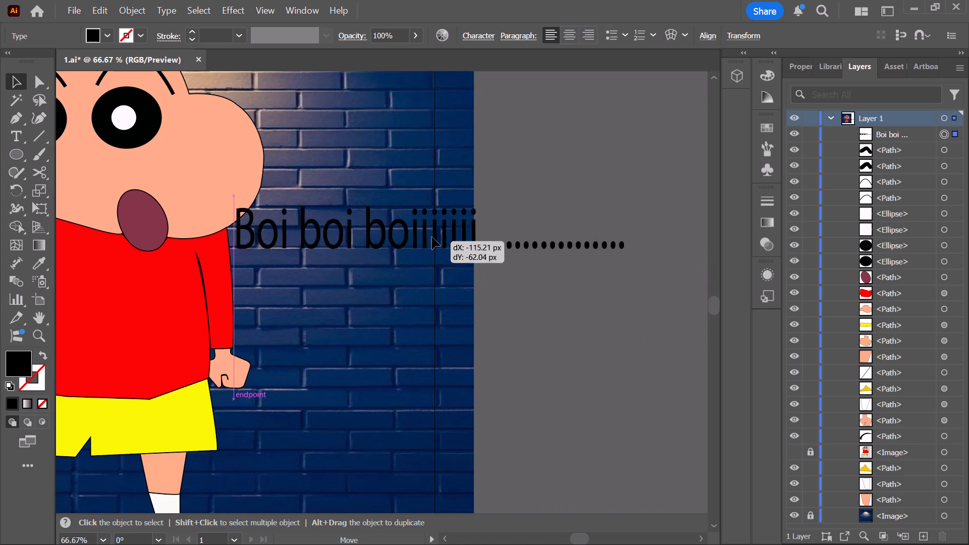
{"action": "left_click_drag", "start_coordinate": [432, 237], "coordinate": [427, 245]}
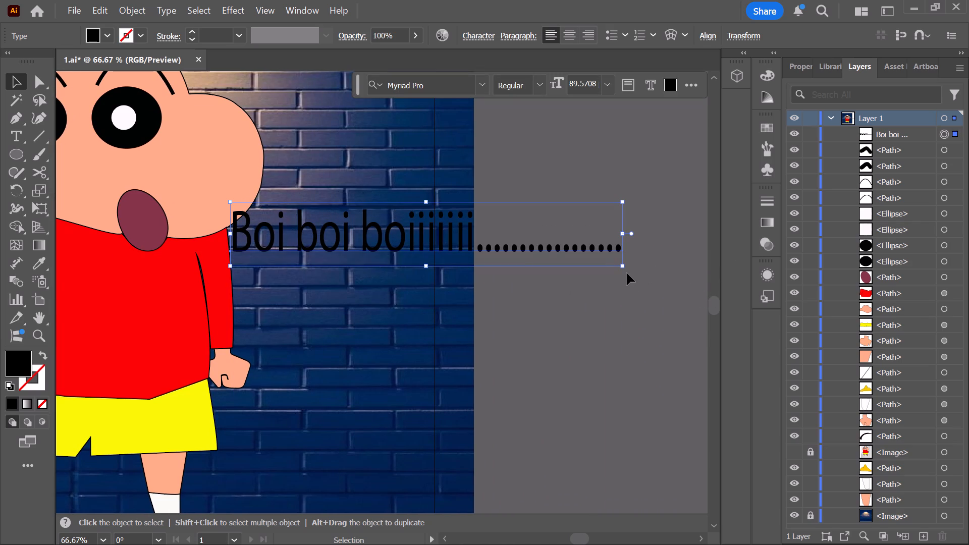
{"action": "left_click_drag", "start_coordinate": [627, 267], "coordinate": [627, 366]}
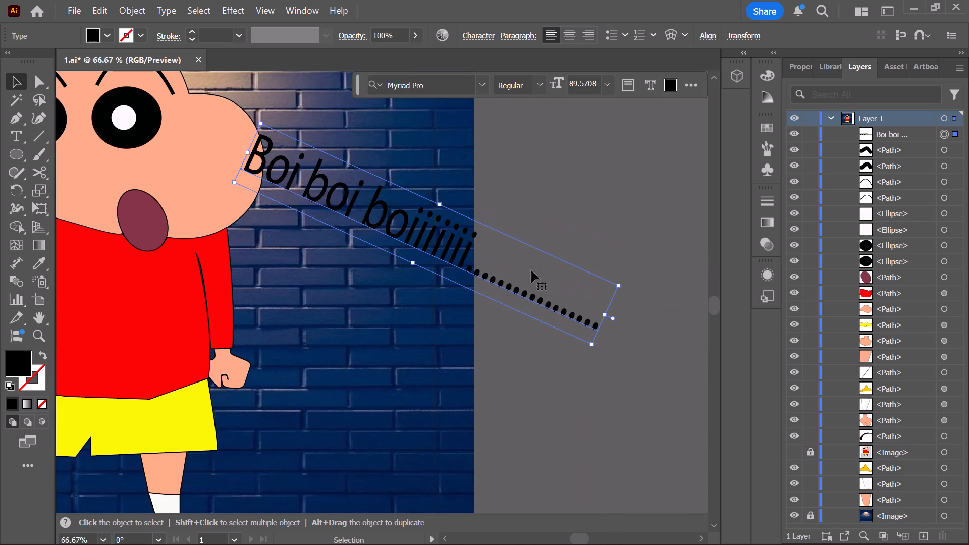
{"action": "left_click_drag", "start_coordinate": [437, 233], "coordinate": [356, 335]}
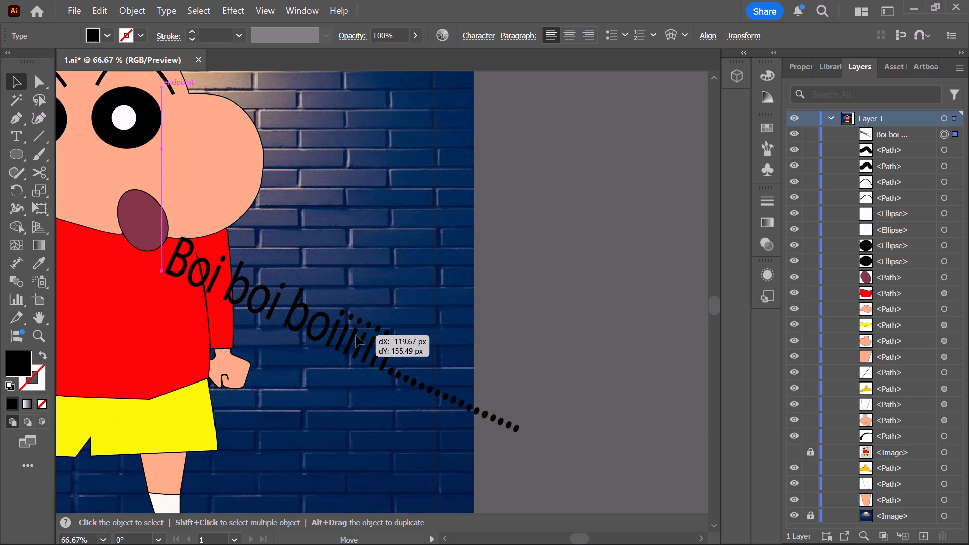
{"action": "left_click_drag", "start_coordinate": [356, 335], "coordinate": [358, 328]}
{"action": "left_click", "coordinate": [573, 269]}
{"action": "scroll", "coordinate": [568, 276], "scroll_direction": "down", "scroll_amount": 2}
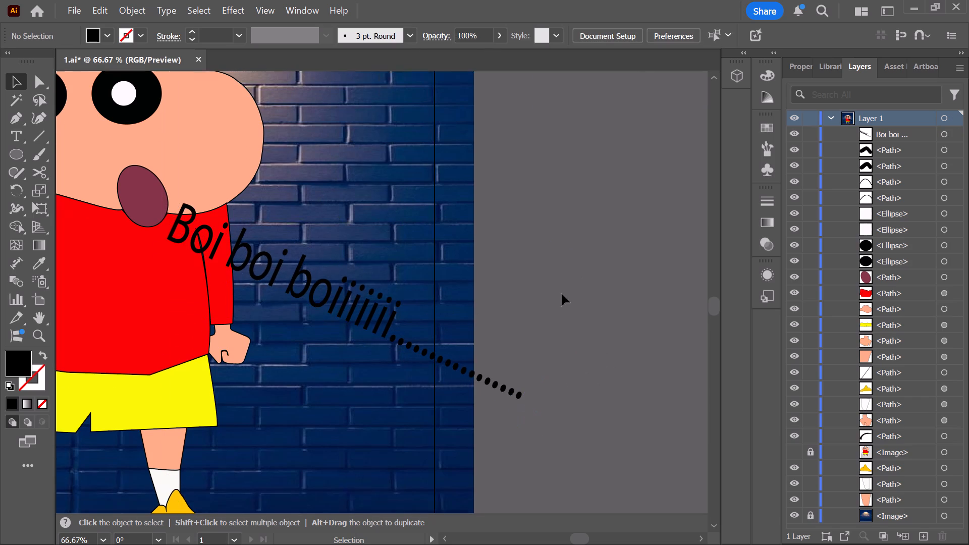
Change the caption's fill colour to white.
{"action": "left_click", "coordinate": [326, 303]}
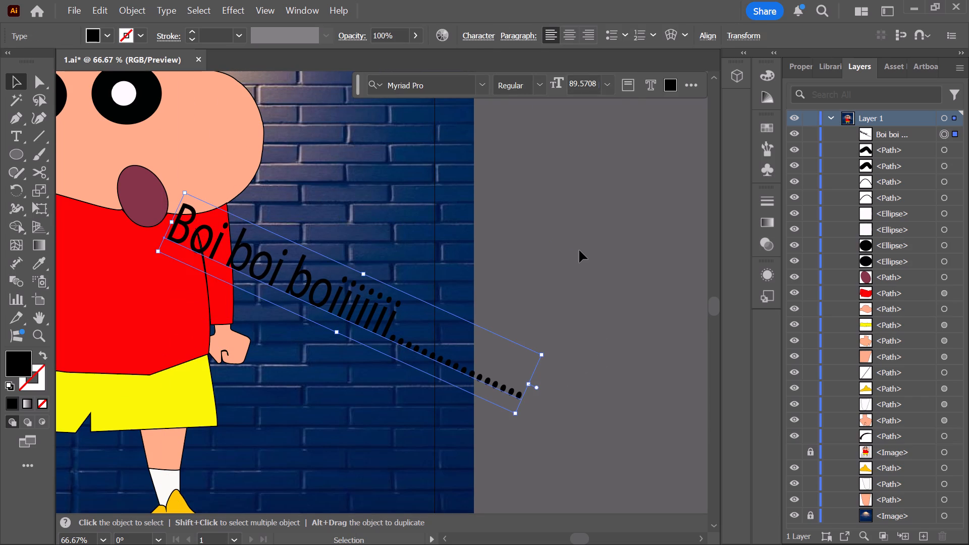
{"action": "scroll", "coordinate": [580, 250], "scroll_direction": "down", "scroll_amount": 3, "text": "alt"}
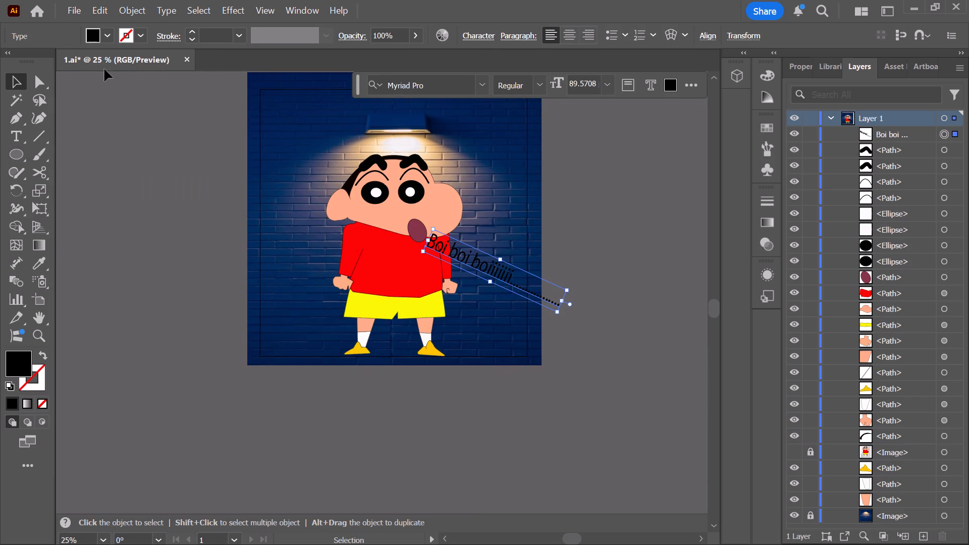
{"action": "double_click", "coordinate": [18, 363]}
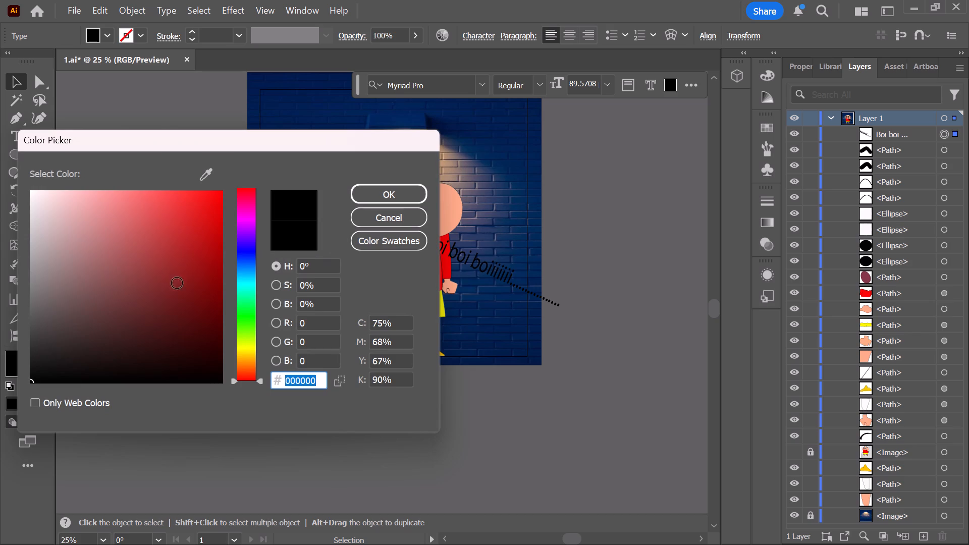
{"action": "left_click_drag", "start_coordinate": [164, 312], "coordinate": [20, 159]}
{"action": "left_click", "coordinate": [369, 189]}
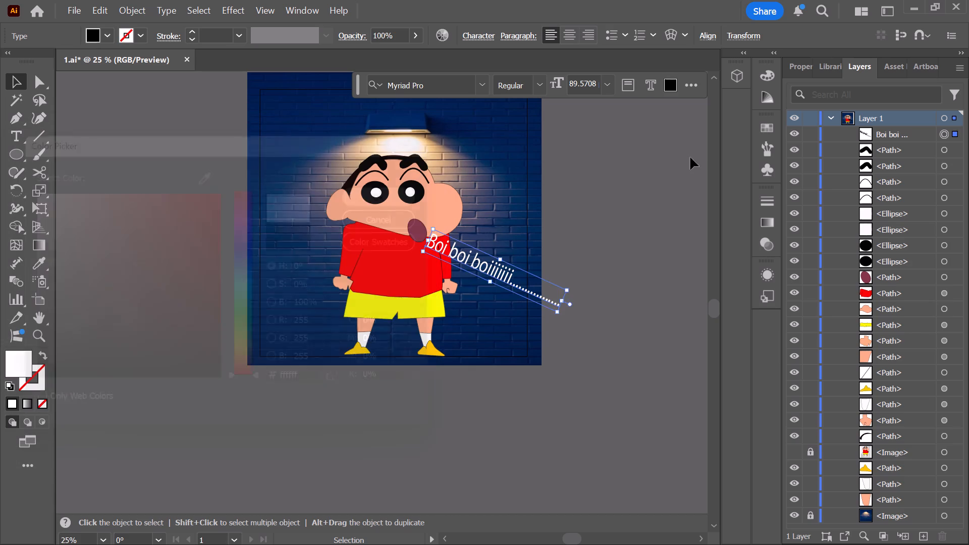
{"action": "left_click", "coordinate": [690, 157]}
{"action": "scroll", "coordinate": [630, 224], "scroll_direction": "up", "scroll_amount": 3}
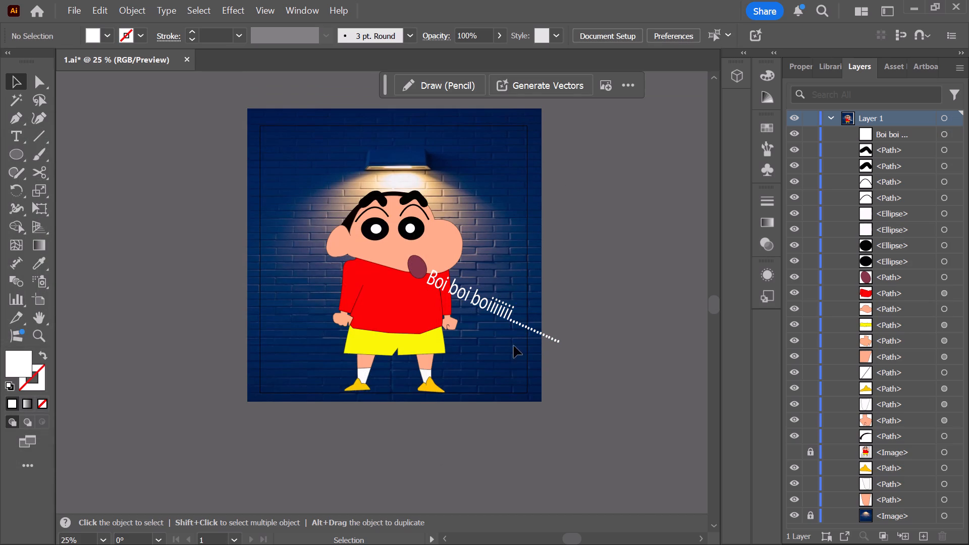
Shift the sloping caption so it starts on the boy's open mouth, and shrink its lettering to about 75 pt.
{"action": "left_click_drag", "start_coordinate": [500, 312], "coordinate": [494, 304]}
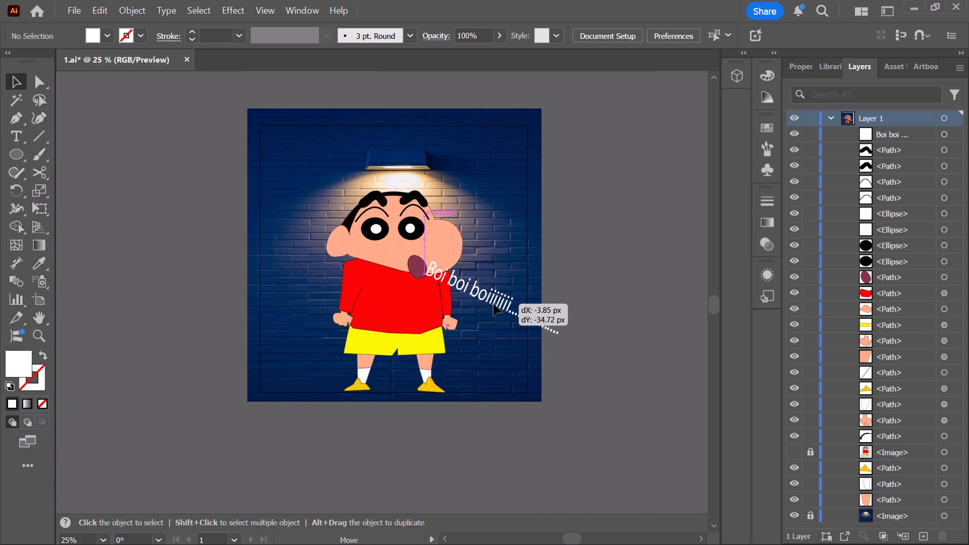
{"action": "left_click_drag", "start_coordinate": [494, 304], "coordinate": [488, 304]}
{"action": "left_click", "coordinate": [554, 317]}
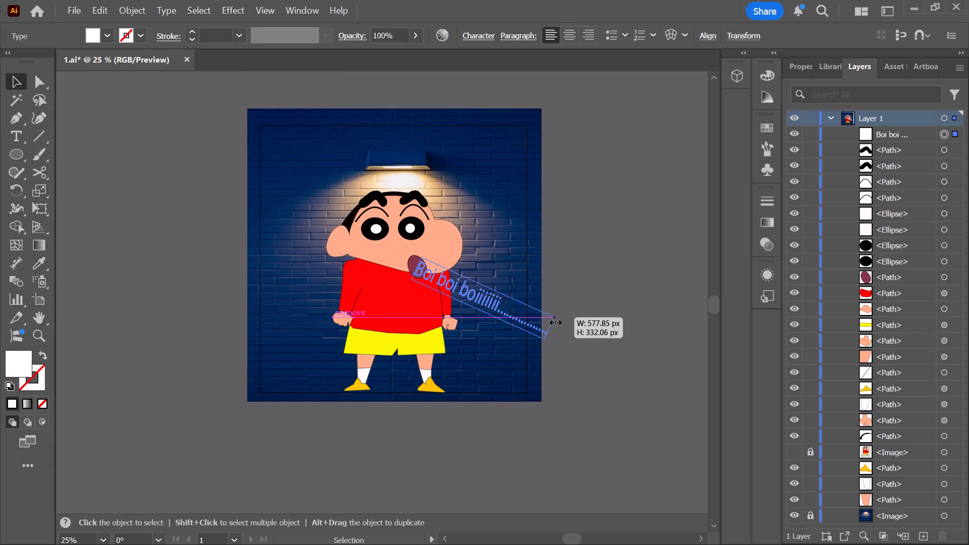
{"action": "left_click", "coordinate": [482, 300]}
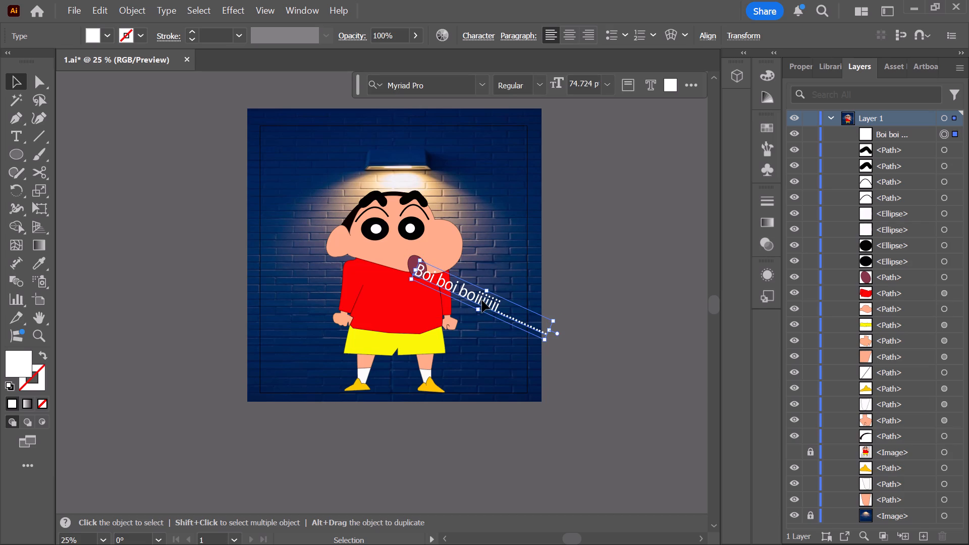
{"action": "left_click", "coordinate": [657, 246]}
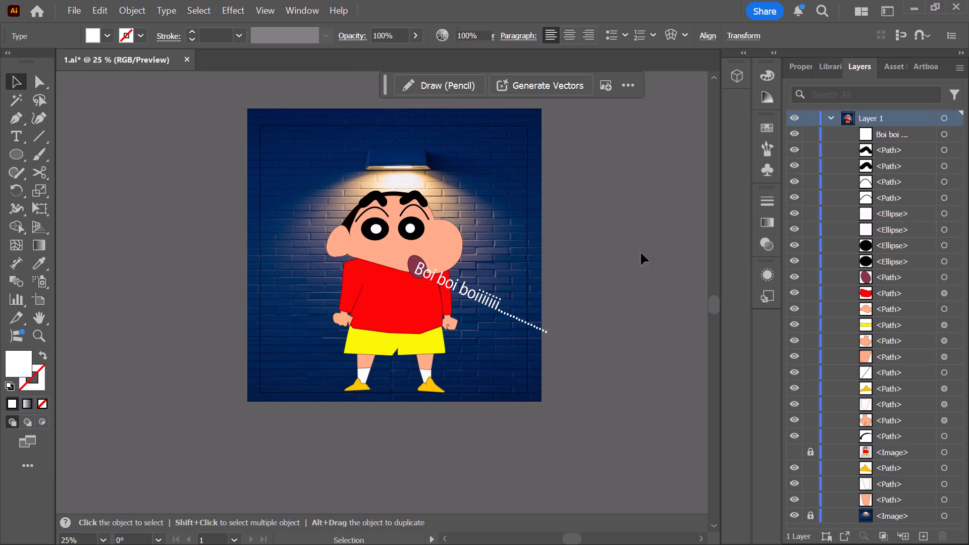
{"action": "scroll", "coordinate": [636, 262], "scroll_direction": "up", "scroll_amount": 2}
{"action": "left_click", "coordinate": [636, 262]}
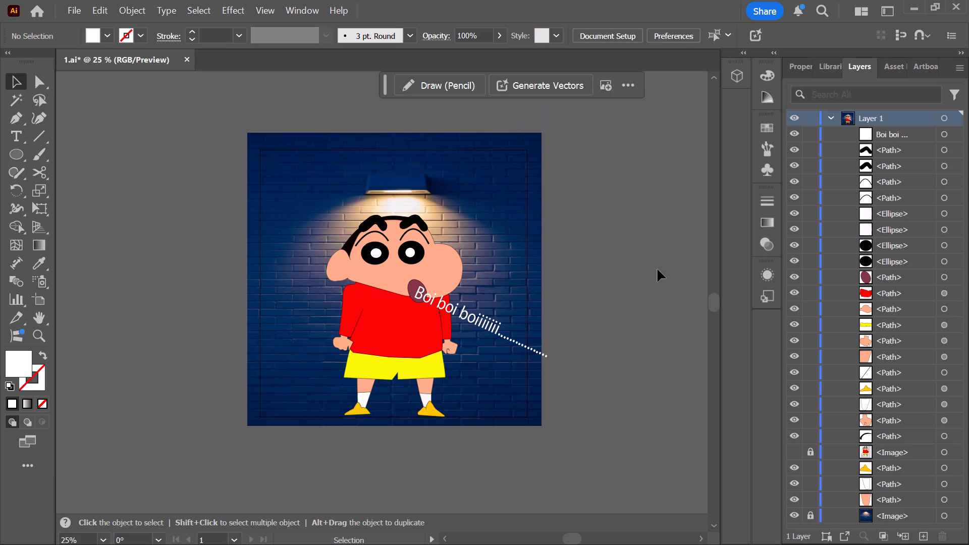
Close Illustrator, saving the changes to 1.ai.
{"action": "left_click", "coordinate": [950, 6]}
{"action": "left_click", "coordinate": [475, 299]}
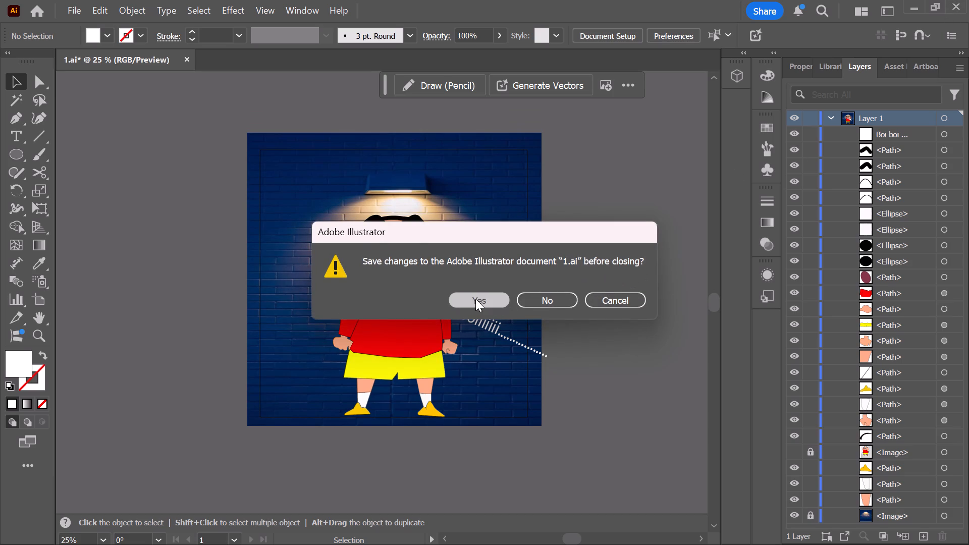